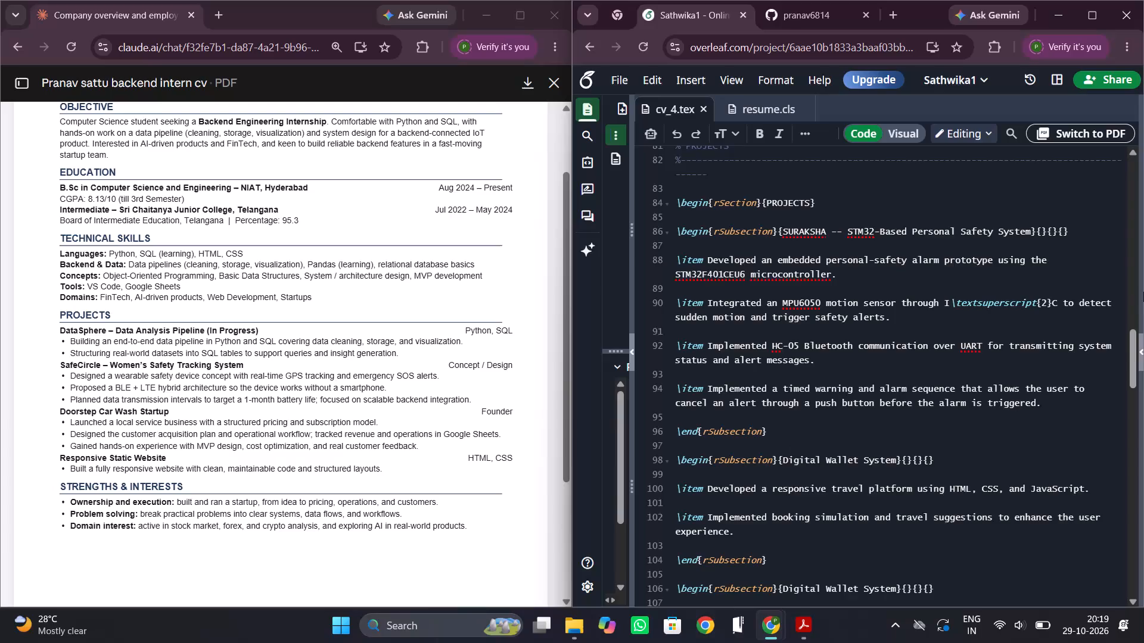
Replace the title of the second "Digital Wallet System" subsection in cv_4.tex with "Responsive Static Website", copied from the resume PDF in Acrobat.
scroll(1036, 399, down, 4)
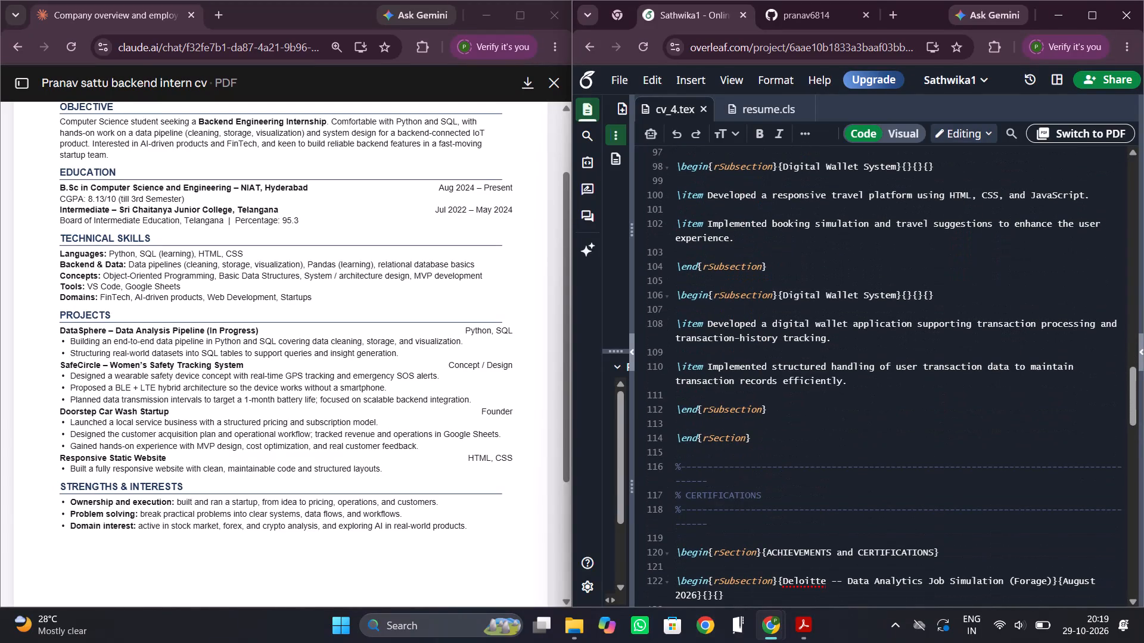
click(794, 637)
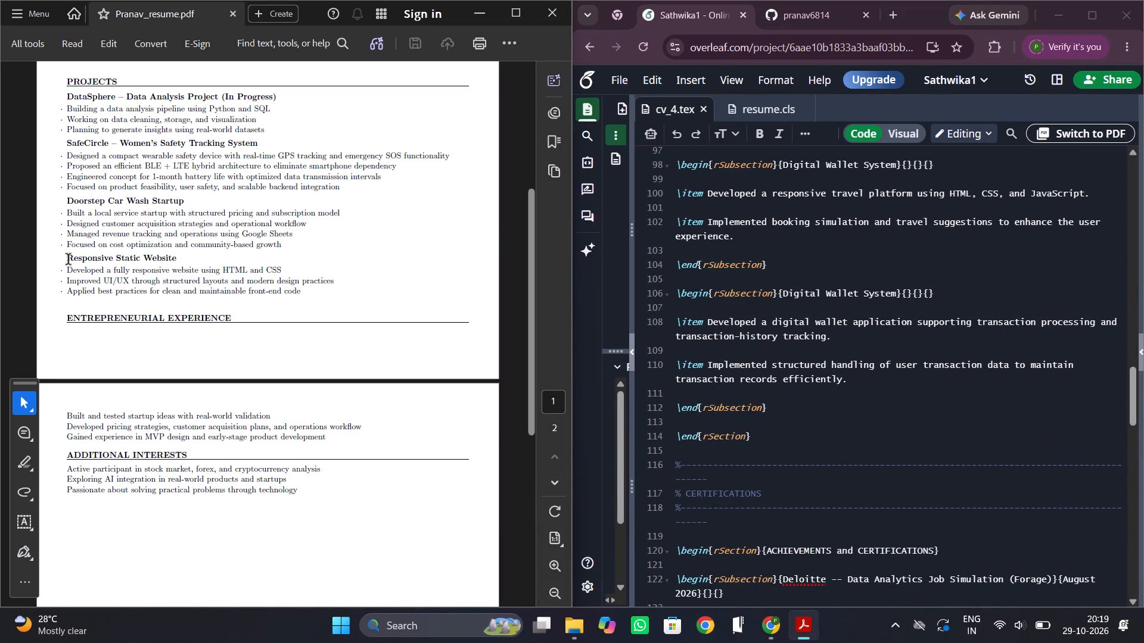
scroll(767, 301, right, 1)
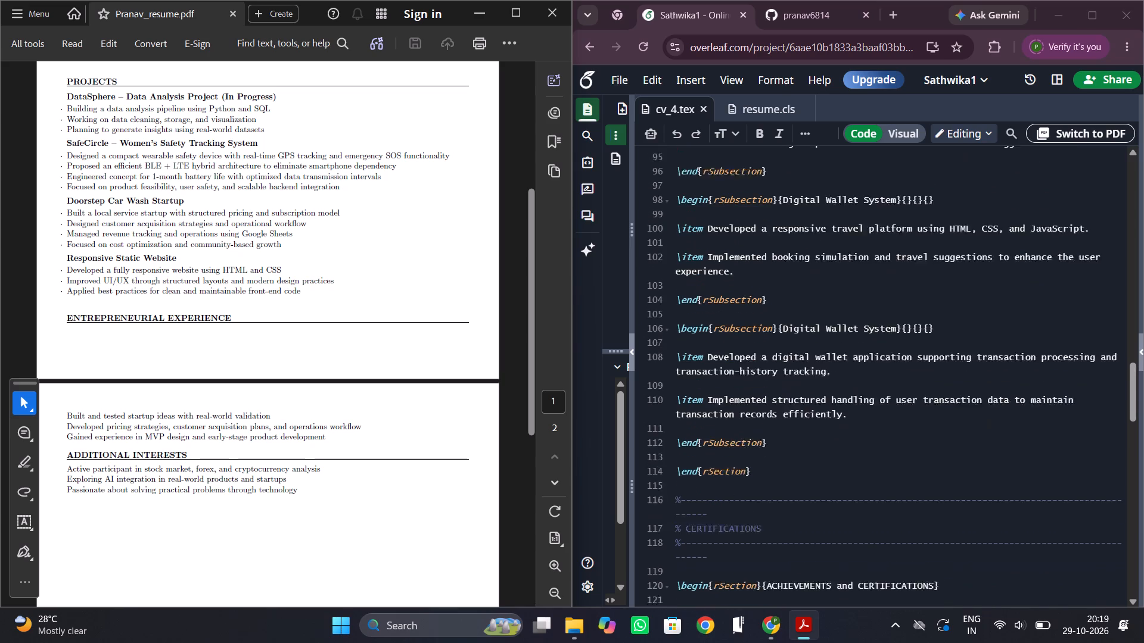
scroll(767, 301, right, 1)
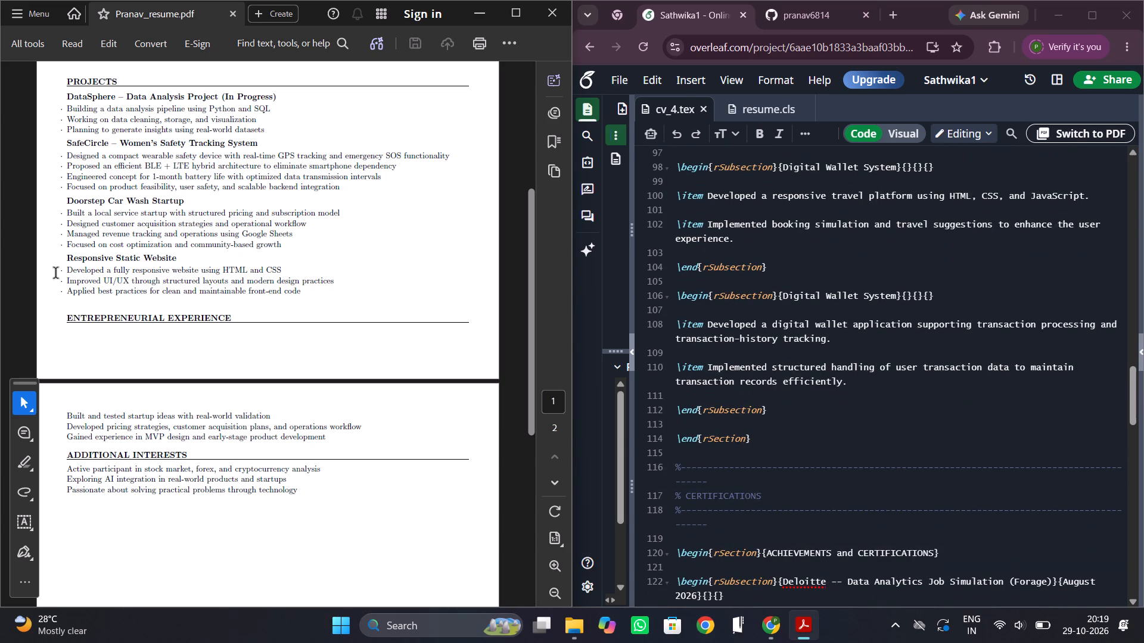
drag(67, 262, 182, 258)
drag(182, 258, 115, 259)
click(115, 259)
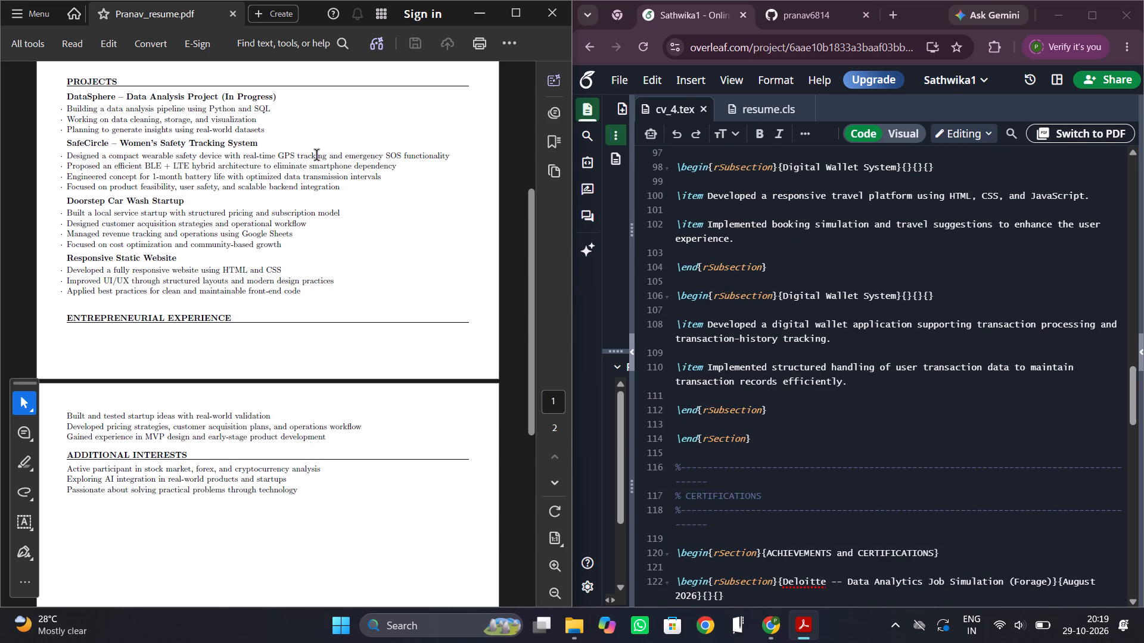
click(317, 156)
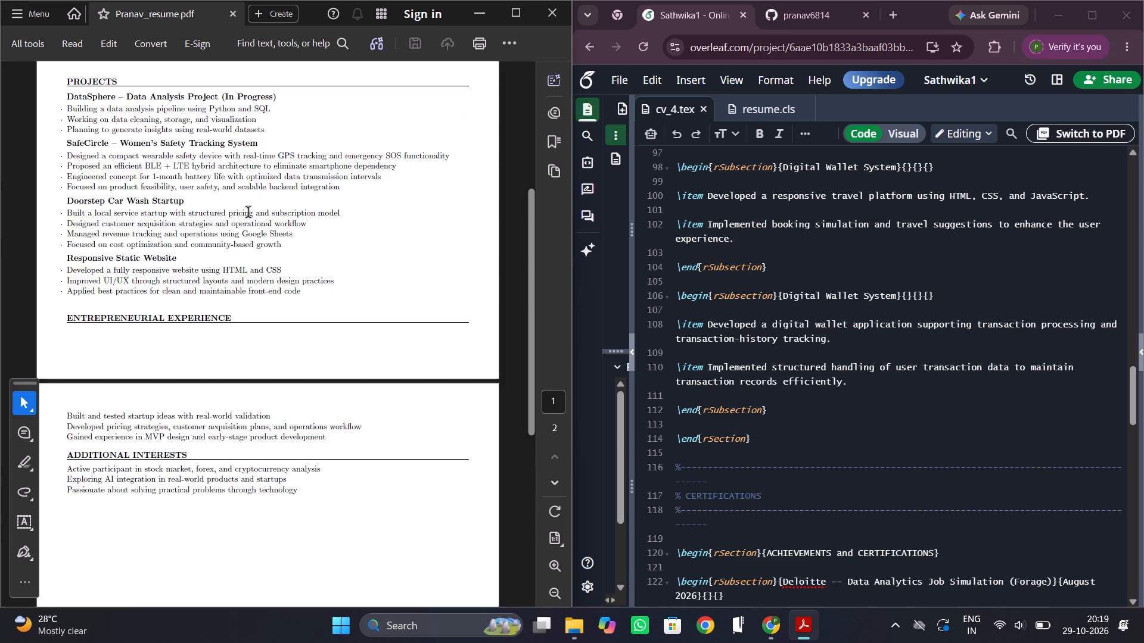
drag(178, 260, 123, 258)
drag(123, 258, 73, 261)
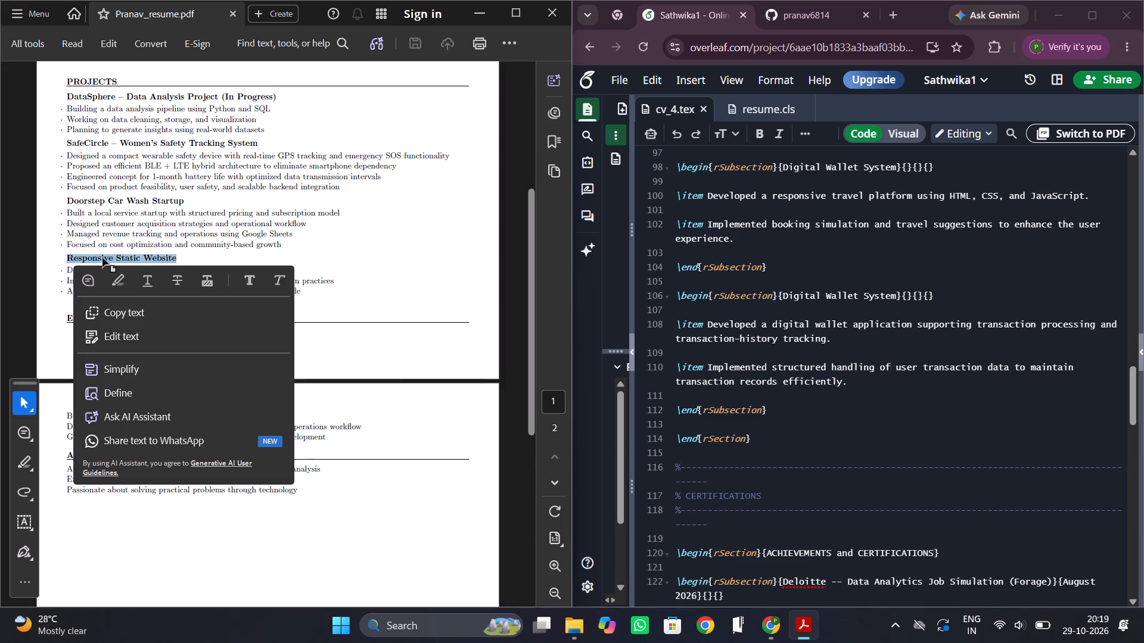
key(ctrl+c)
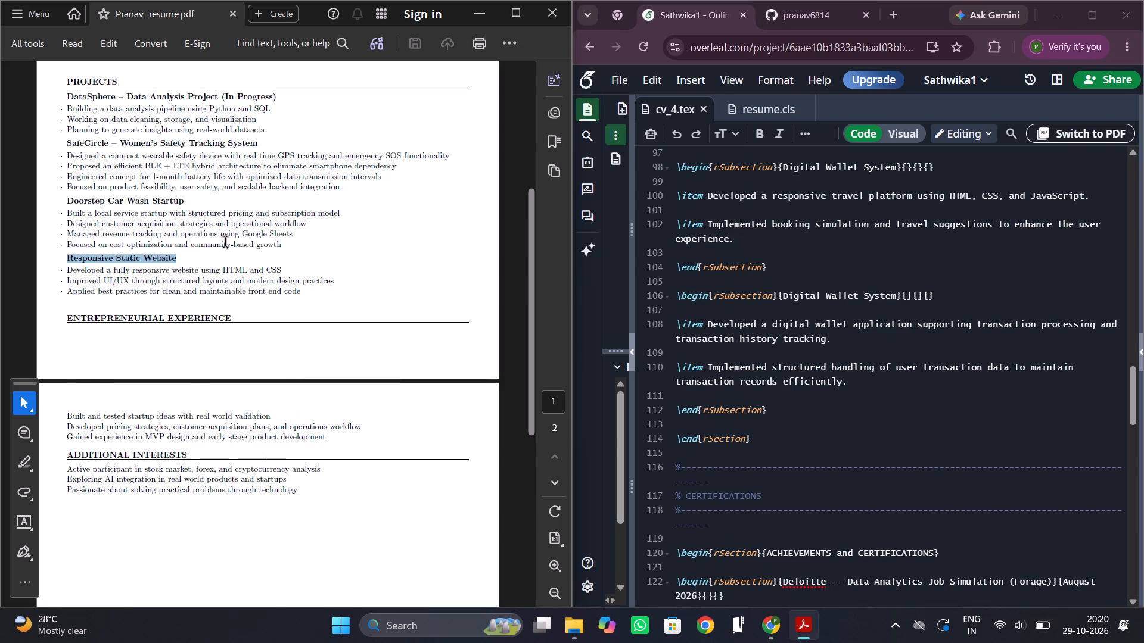
click(900, 295)
click(897, 295)
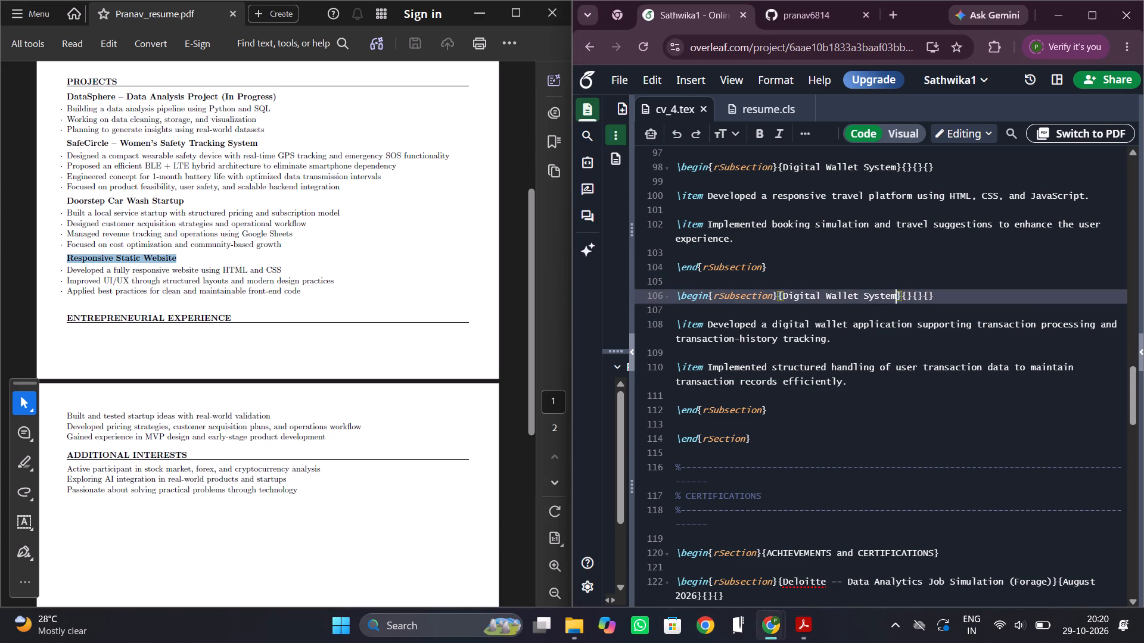
click(897, 295)
click(896, 295)
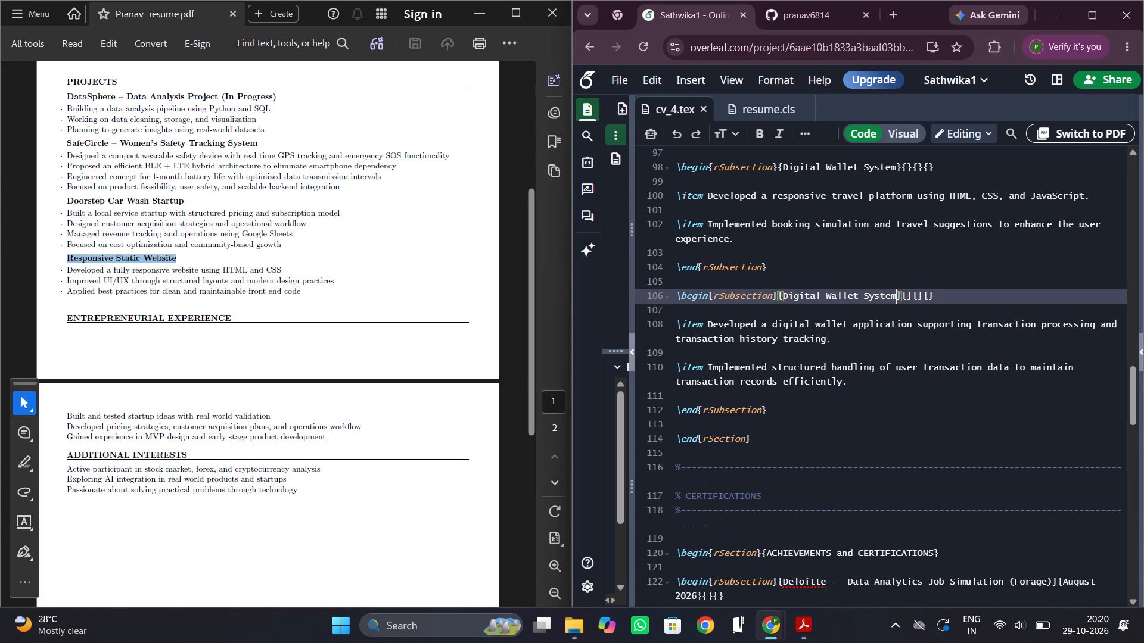
click(952, 293)
drag(895, 296, 784, 293)
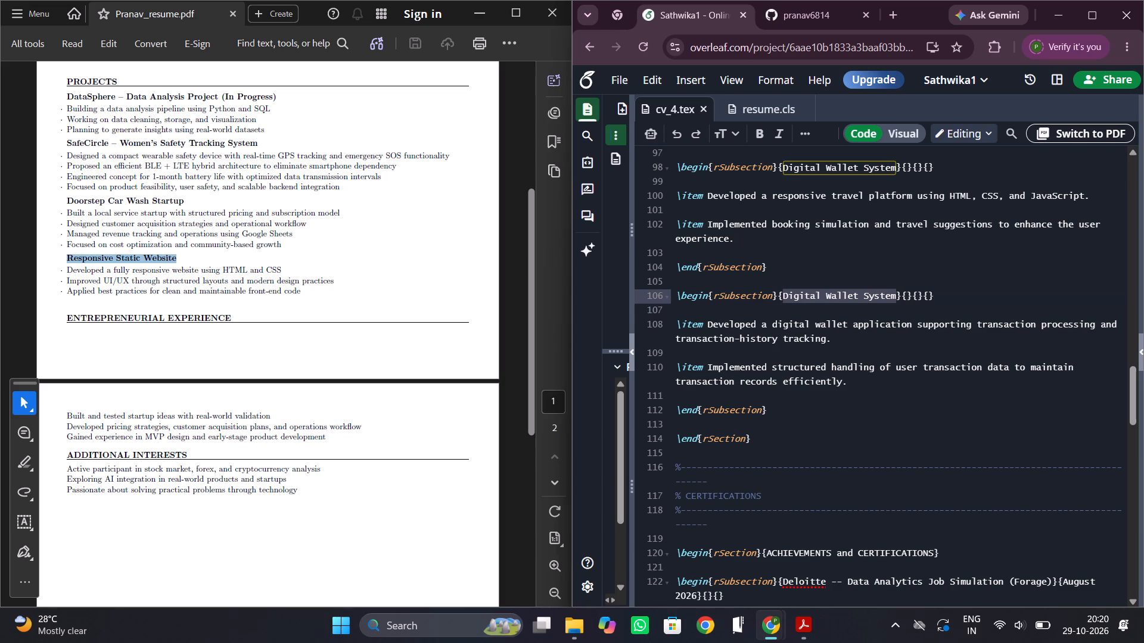
key(ctrl+v)
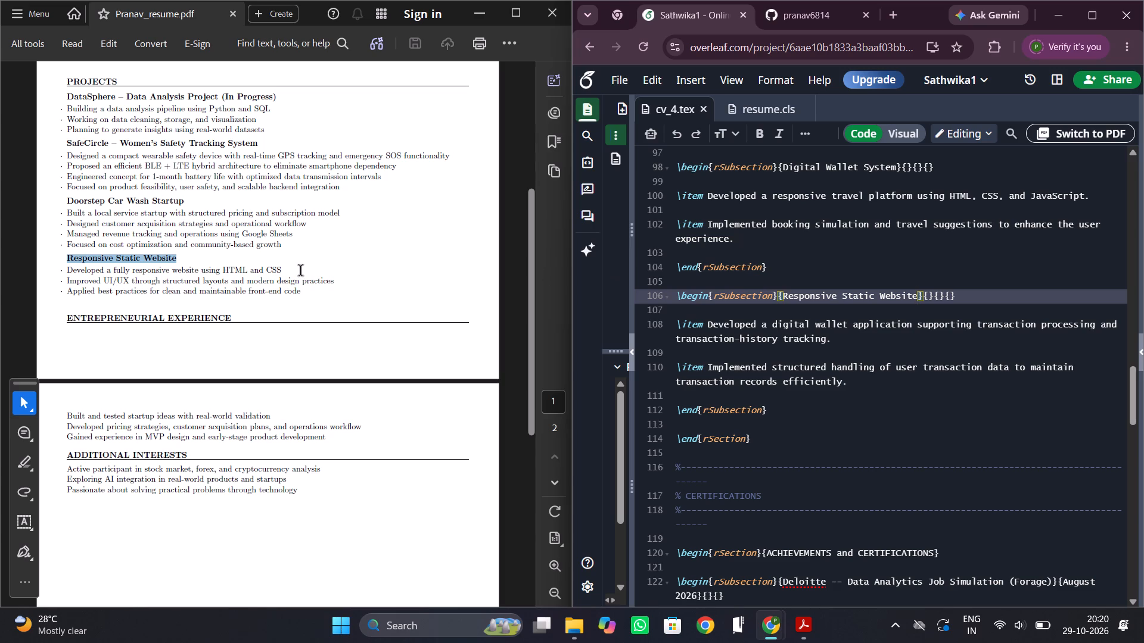
Replace the first item under Responsive Static Website with the PDF's "Developed a fully responsive website using HTML and CSS".
drag(285, 271, 203, 276)
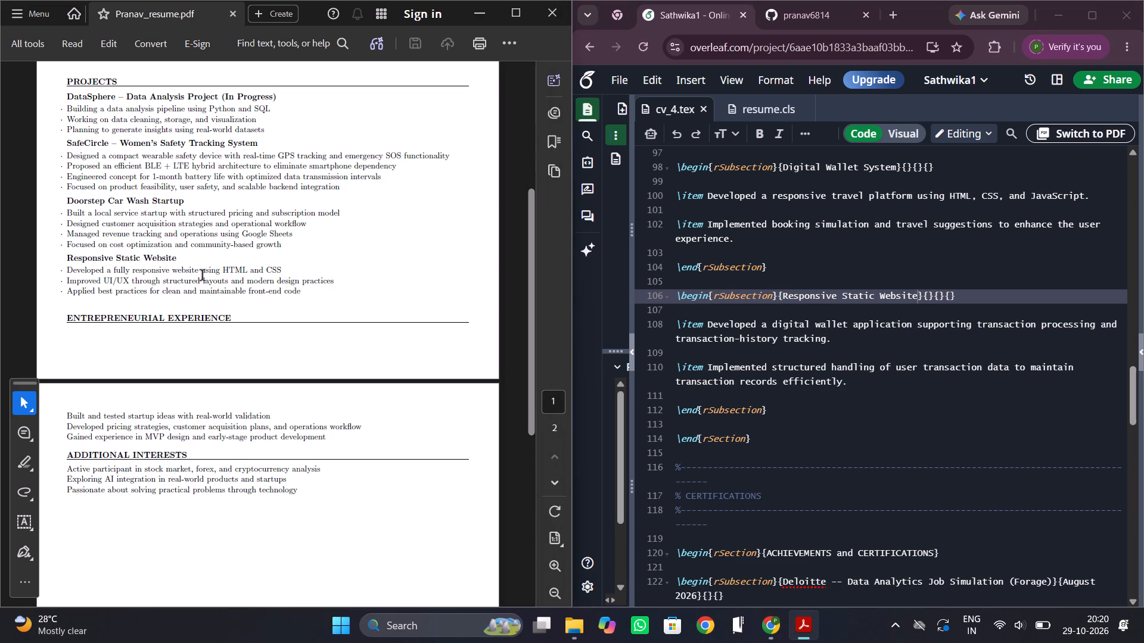
drag(203, 276, 68, 271)
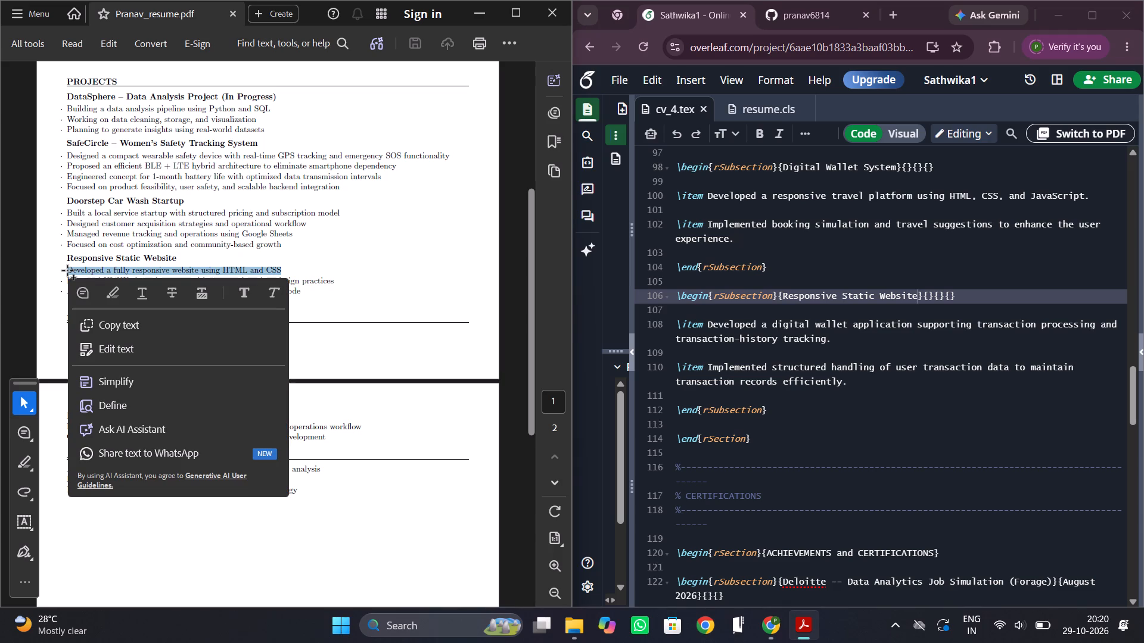
key(ctrl+c)
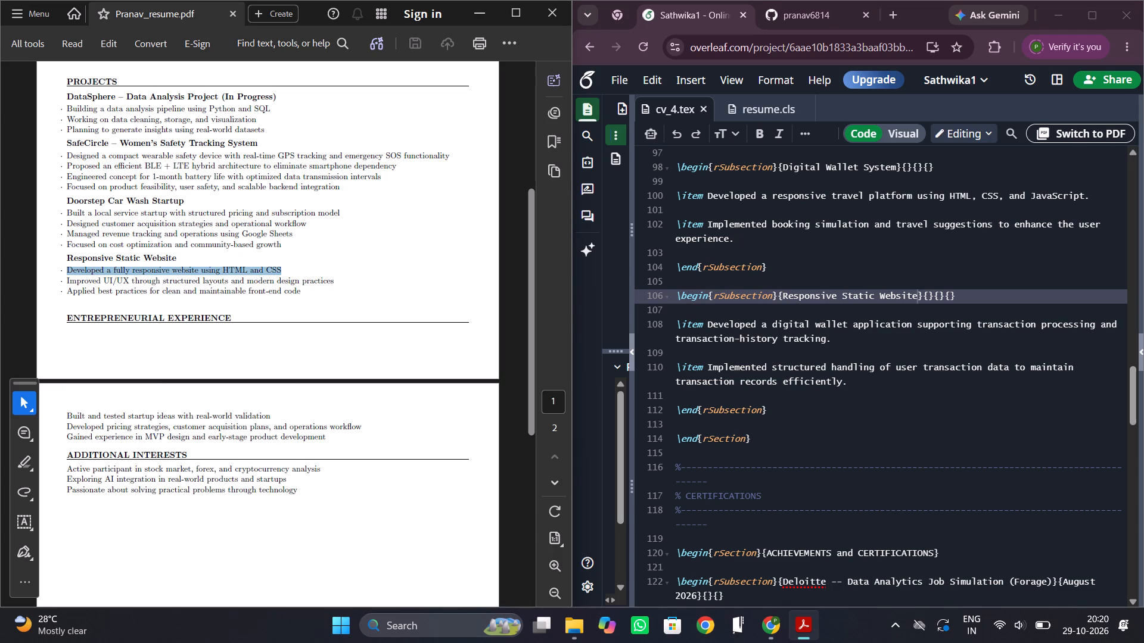
drag(830, 338, 710, 321)
key(ctrl+v)
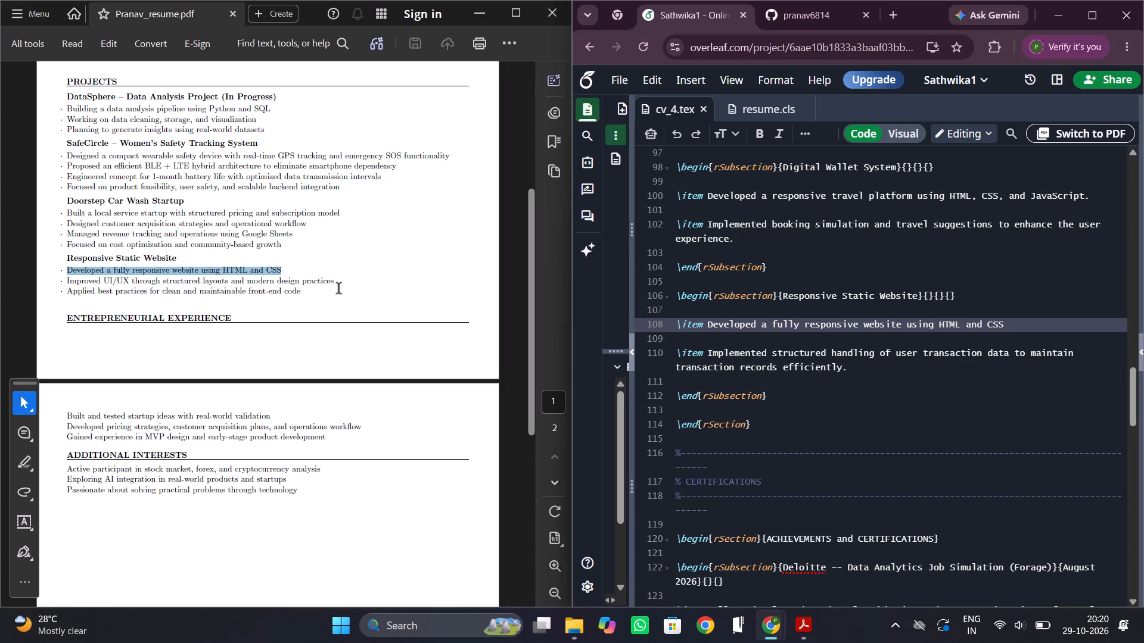
Replace the second item's text with the PDF's "Improved UI/UX through structured layouts and modern design practices", keeping the closing period.
drag(337, 285, 123, 279)
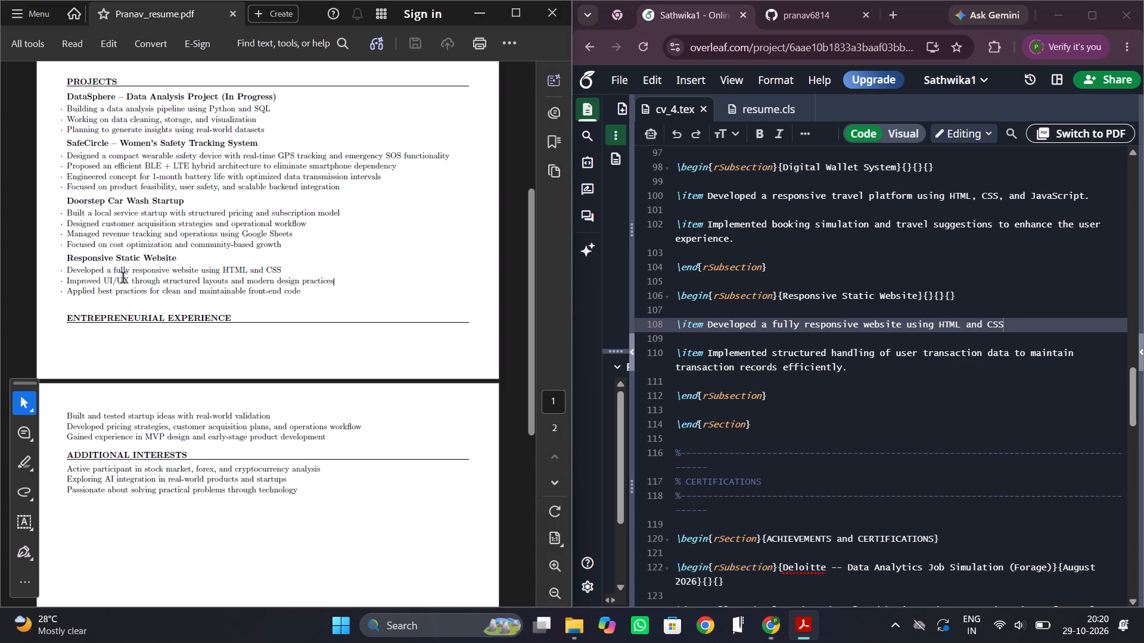
drag(123, 279, 67, 280)
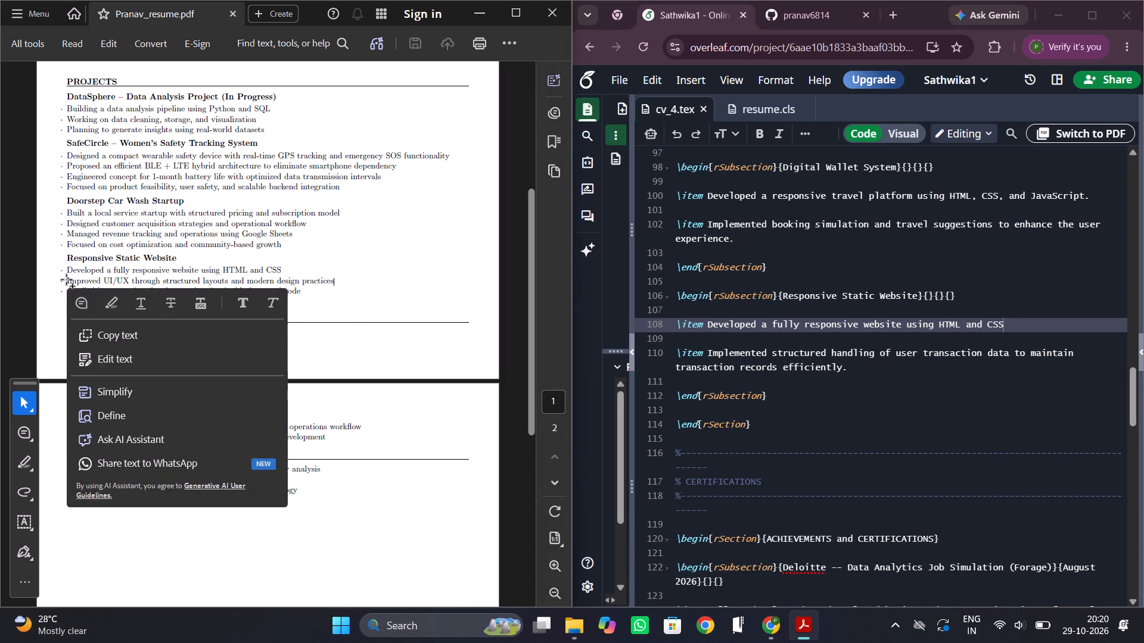
key(ctrl+c)
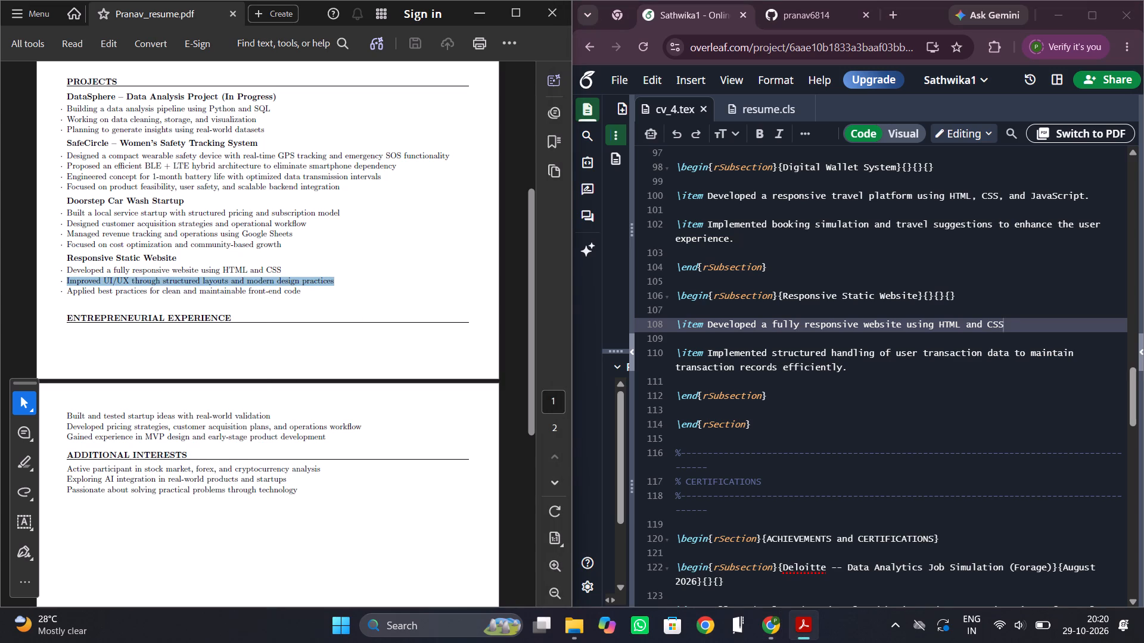
drag(845, 369, 705, 350)
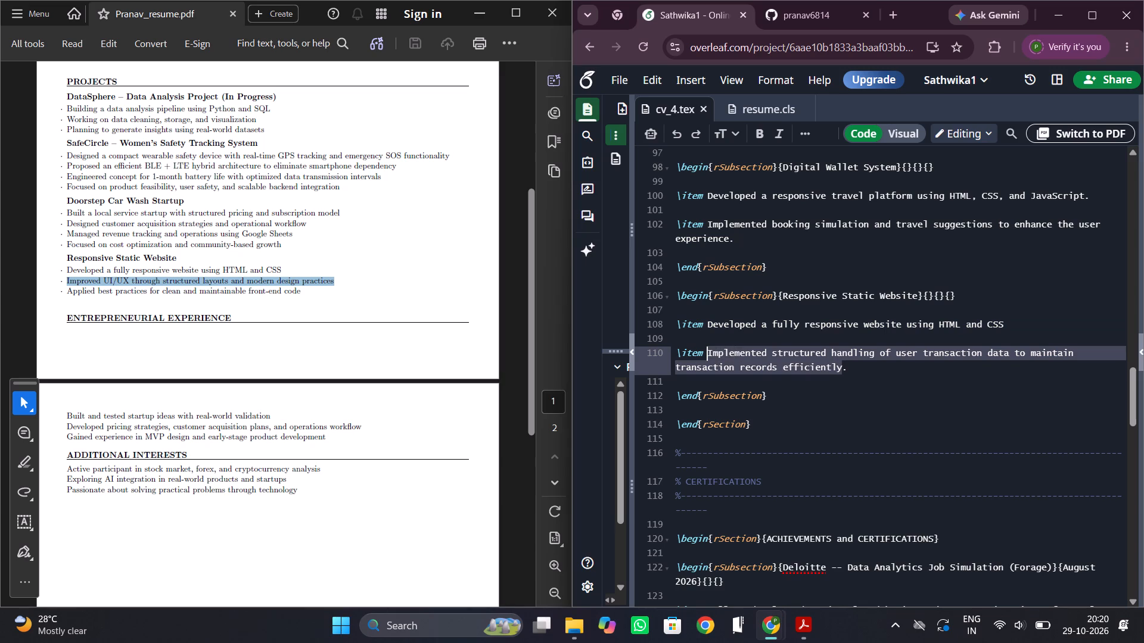
key(ctrl+v)
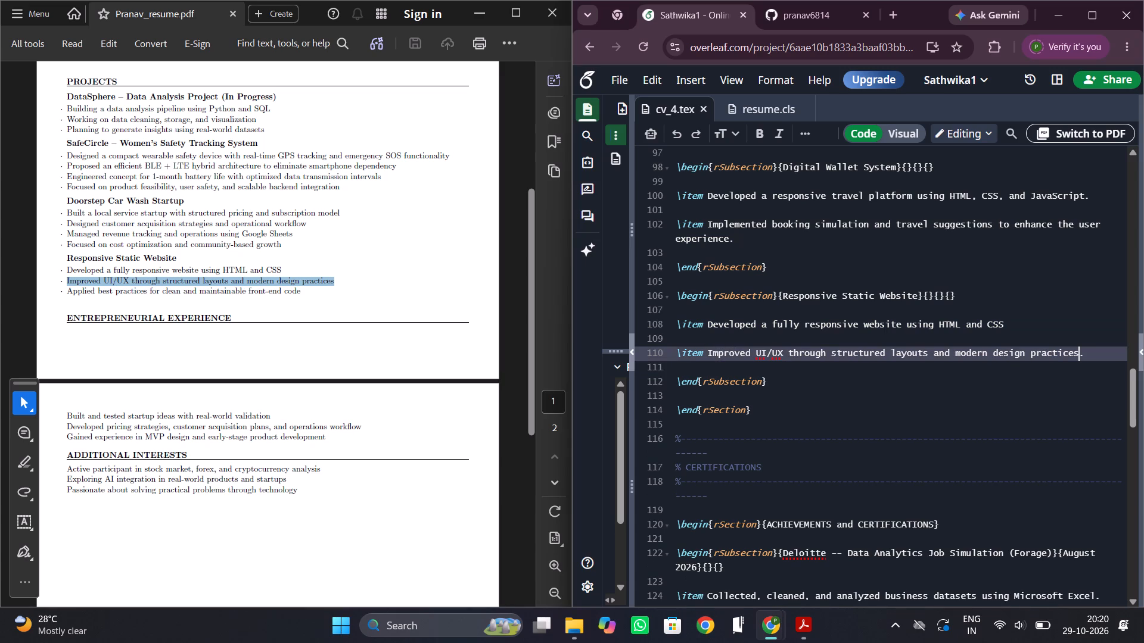
Add a third \item after a blank line, containing the PDF's "Applied best practices for clean and maintainable front-end code".
key(Right)
key(Return)
text(\item)
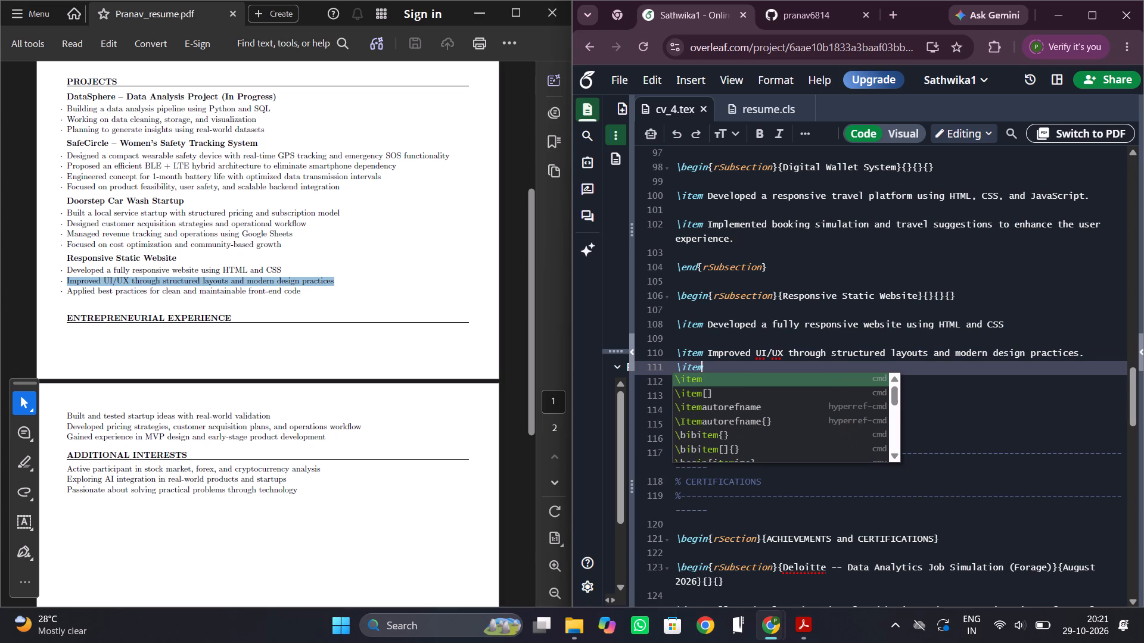
key(space)
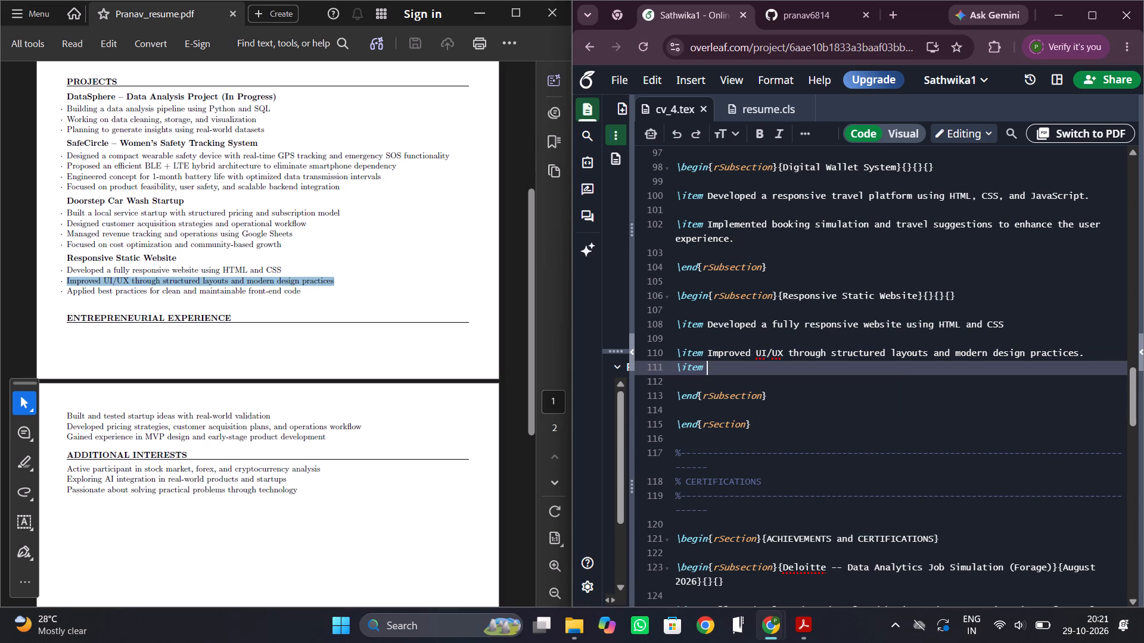
click(1099, 351)
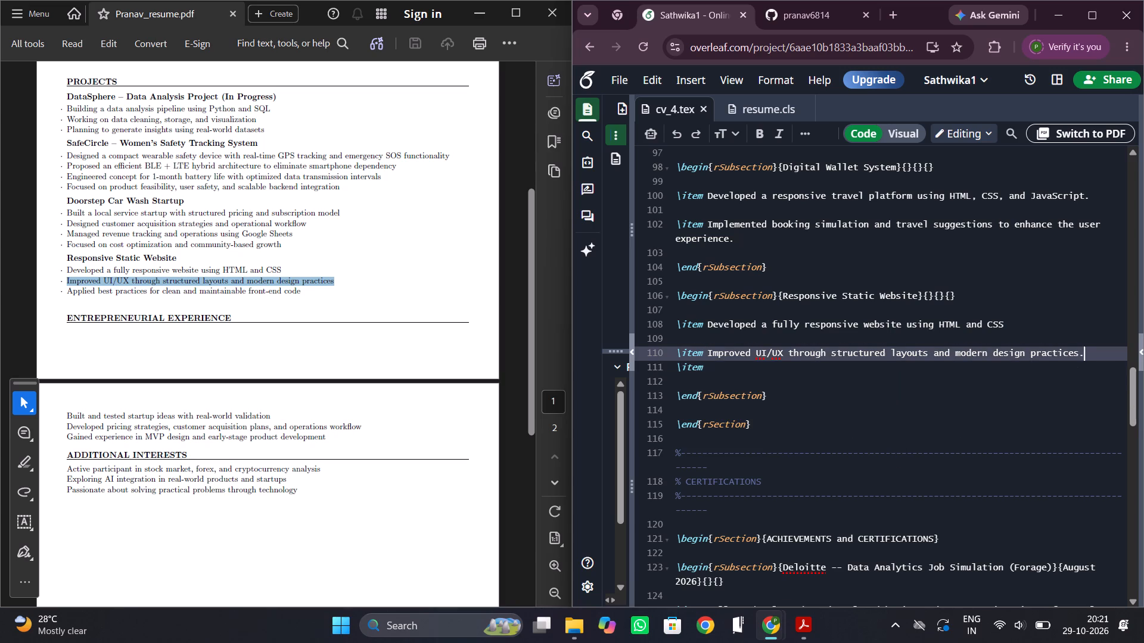
key(Return)
key(Down)
key(Right)
key(Right)
key(Right)
key(Right)
key(Right)
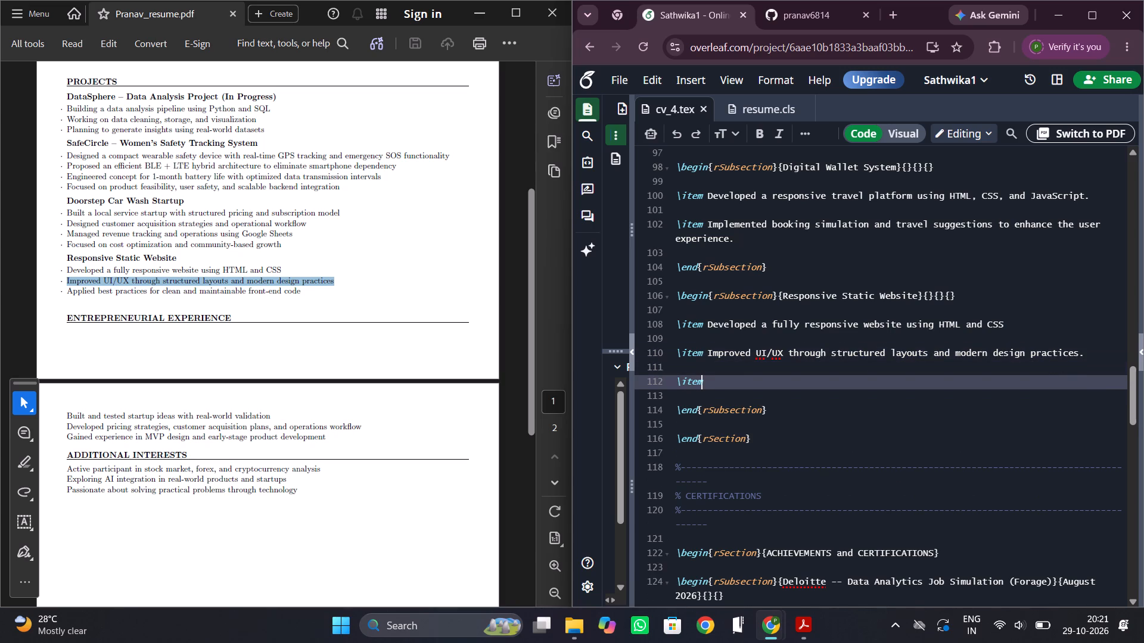
key(Right)
drag(304, 291, 67, 291)
key(ctrl+c)
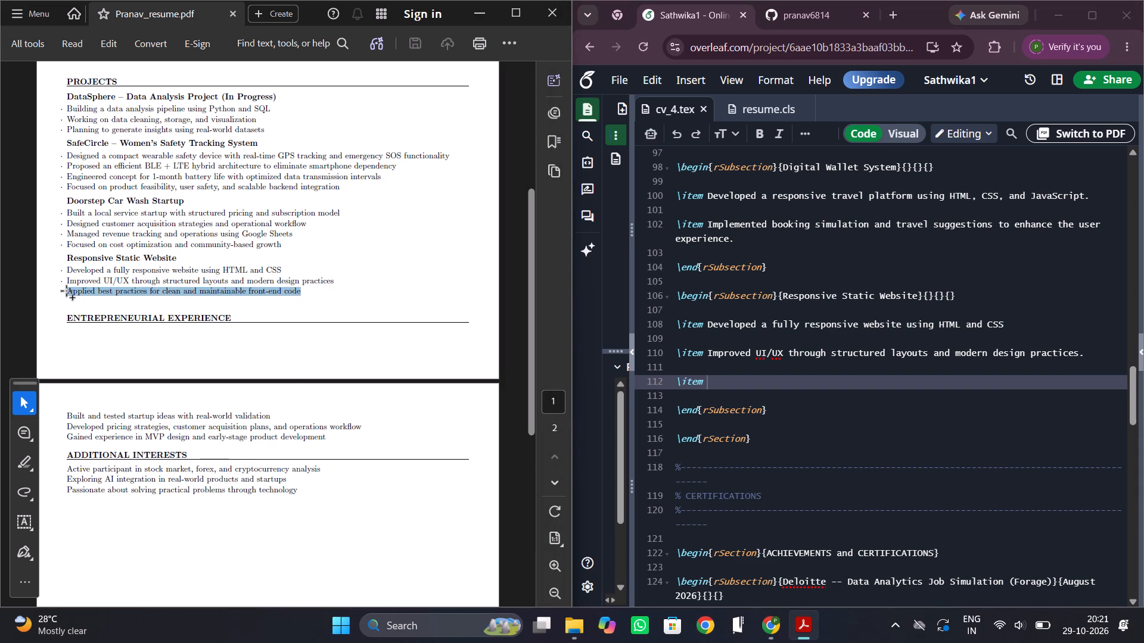
click(748, 383)
key(ctrl+v)
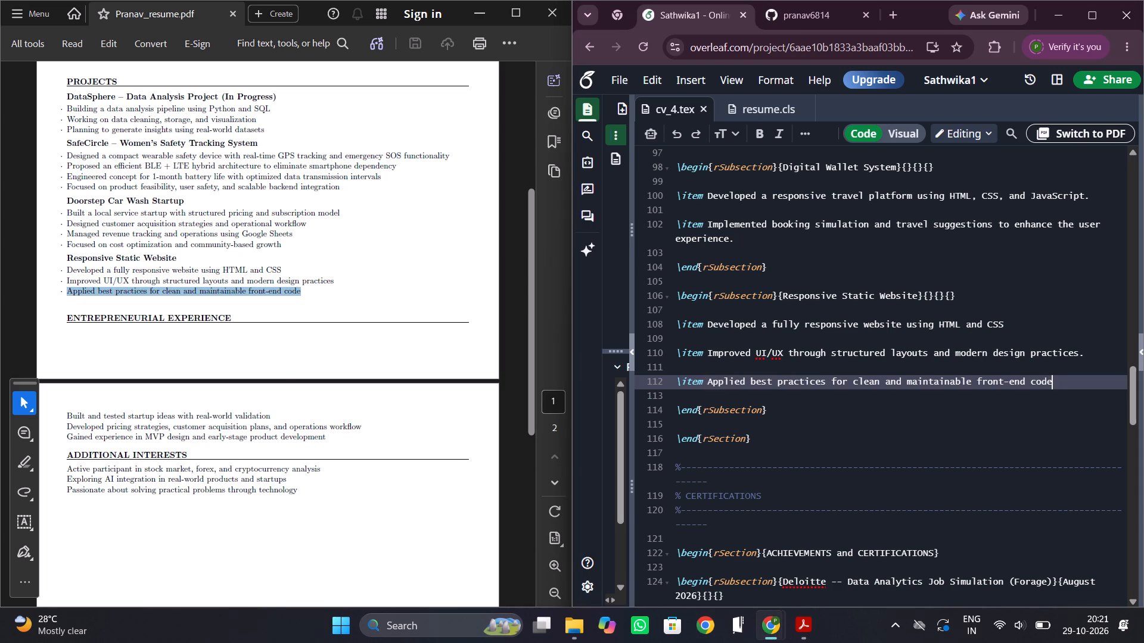
Replace the title of the remaining "Digital Wallet System" subsection in cv_4.tex with "Doorstep Car Wash Startup", copied from the resume PDF in Acrobat.
scroll(135, 292, up, 1)
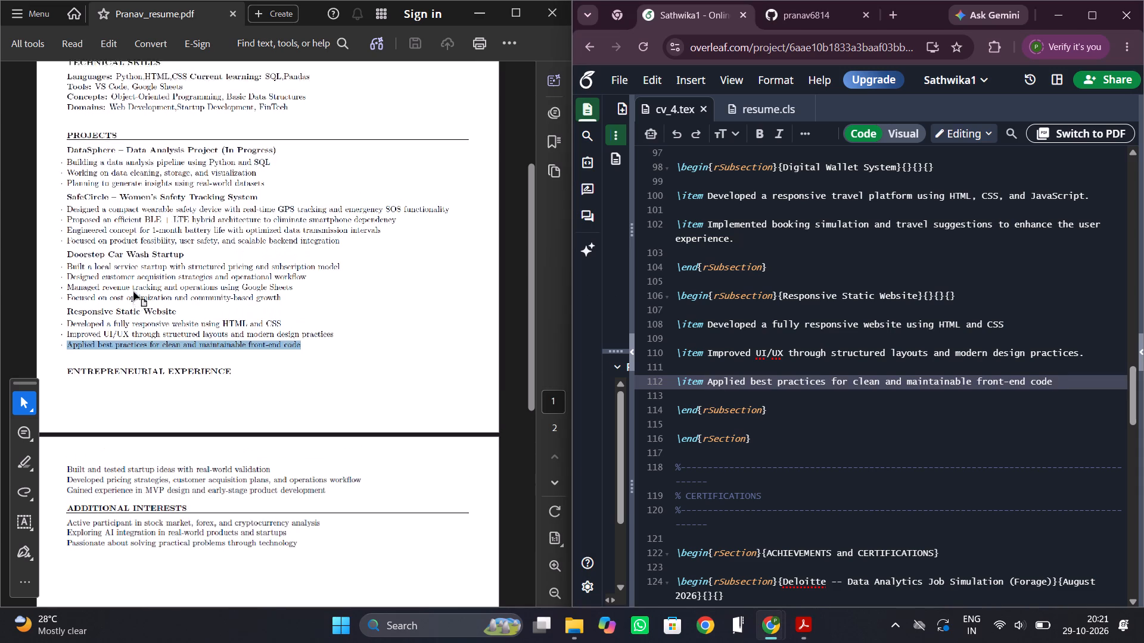
scroll(135, 292, up, 1)
drag(185, 255, 67, 253)
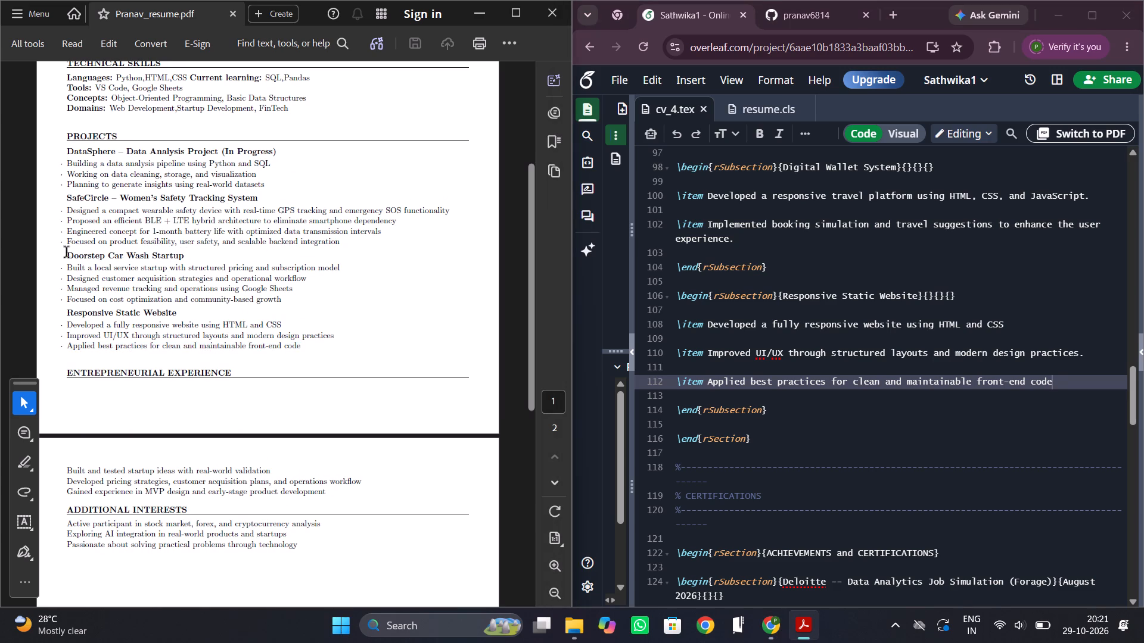
drag(67, 253, 65, 255)
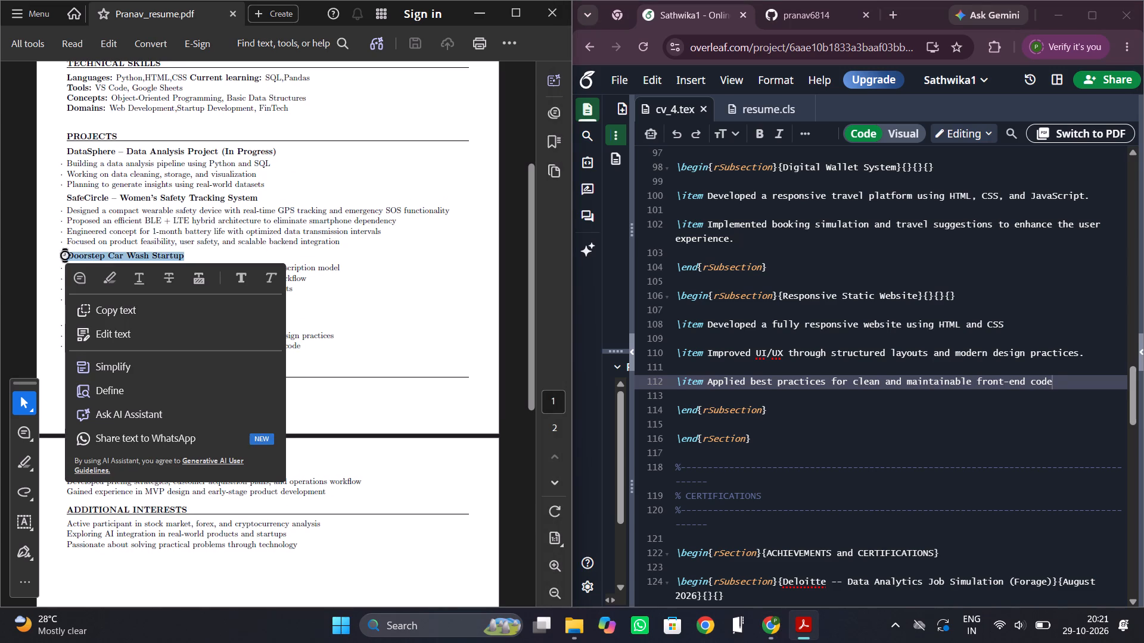
key(ctrl+c)
scroll(829, 249, up, 1)
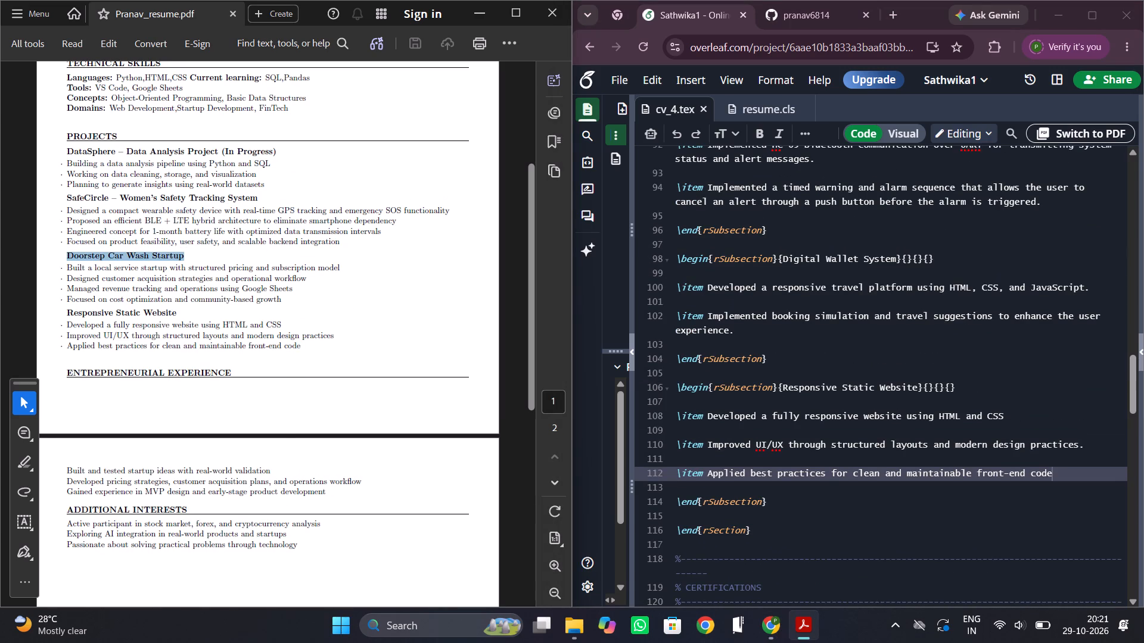
drag(896, 258, 786, 261)
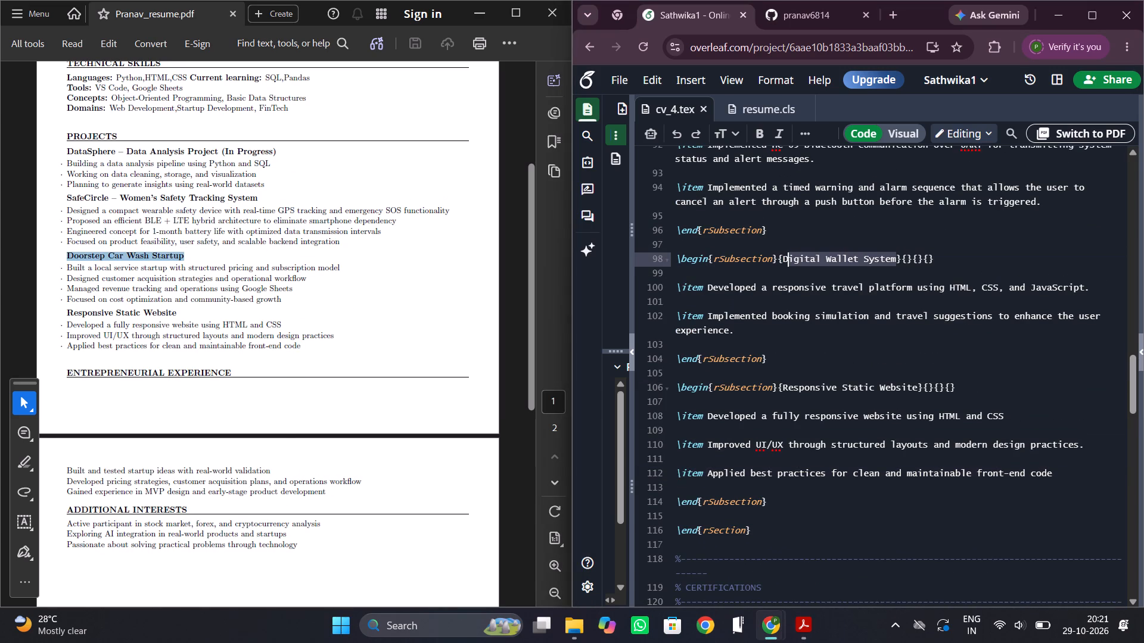
drag(786, 261, 785, 260)
key(ctrl+v)
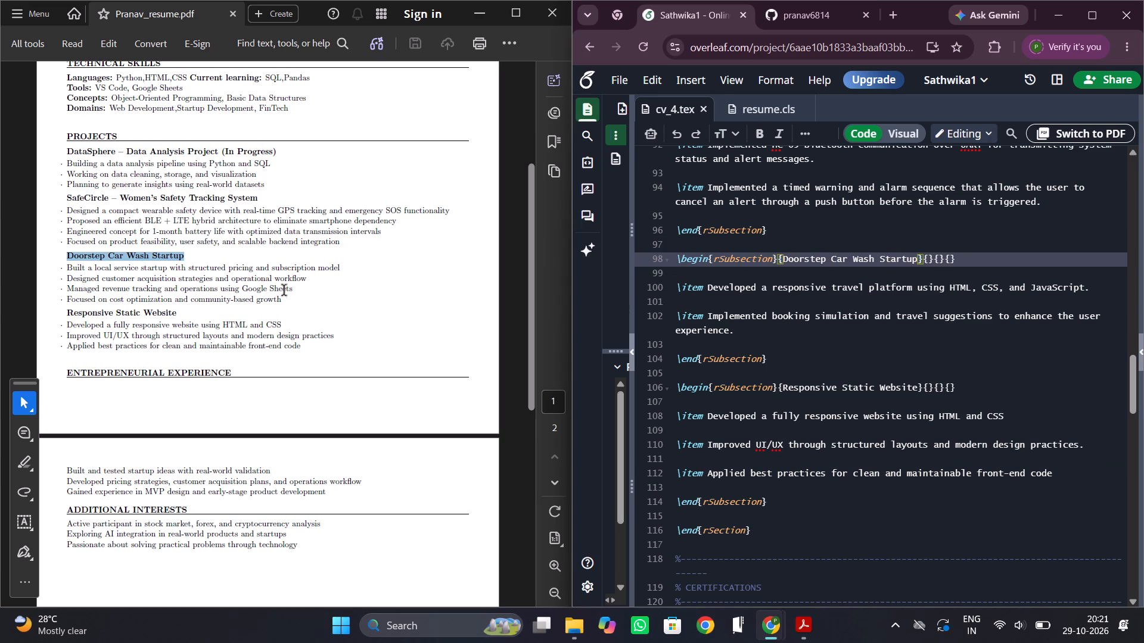
Replace the first item under Doorstep Car Wash Startup with the PDF's "Built a local service startup with structured pricing and subscription model".
drag(343, 270, 157, 270)
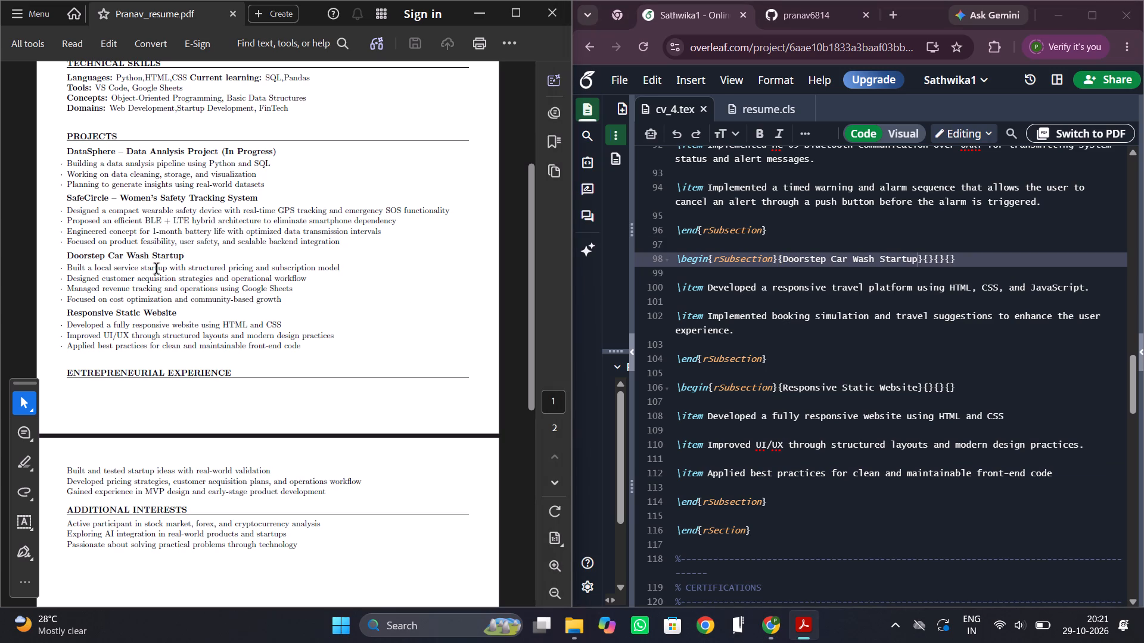
drag(157, 270, 68, 267)
key(ctrl+c)
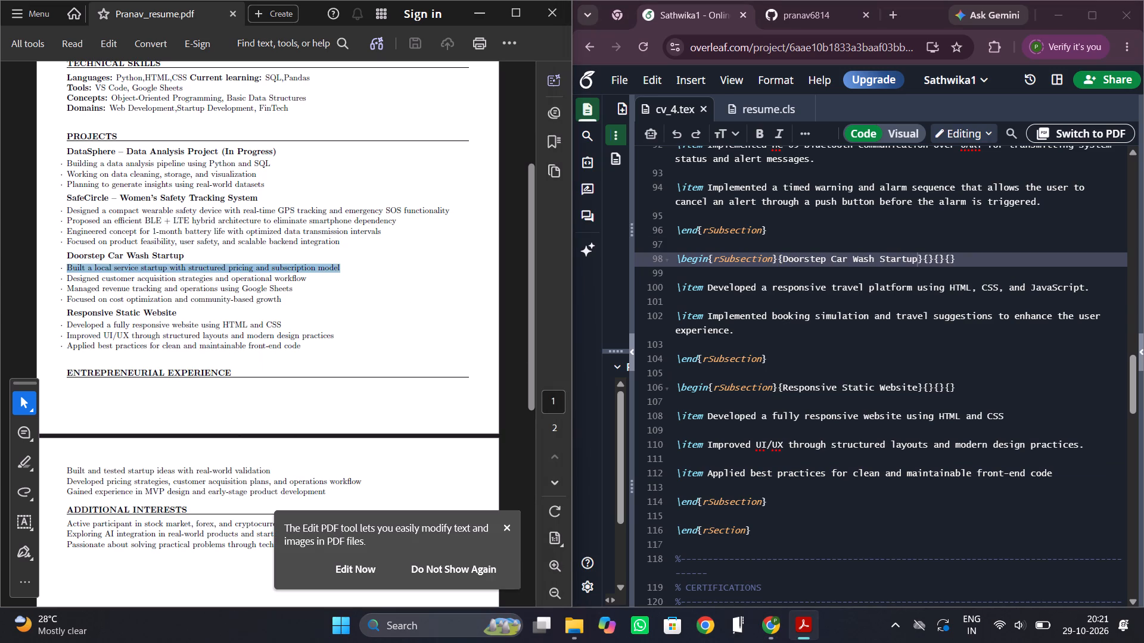
drag(1089, 287, 707, 286)
key(ctrl+v)
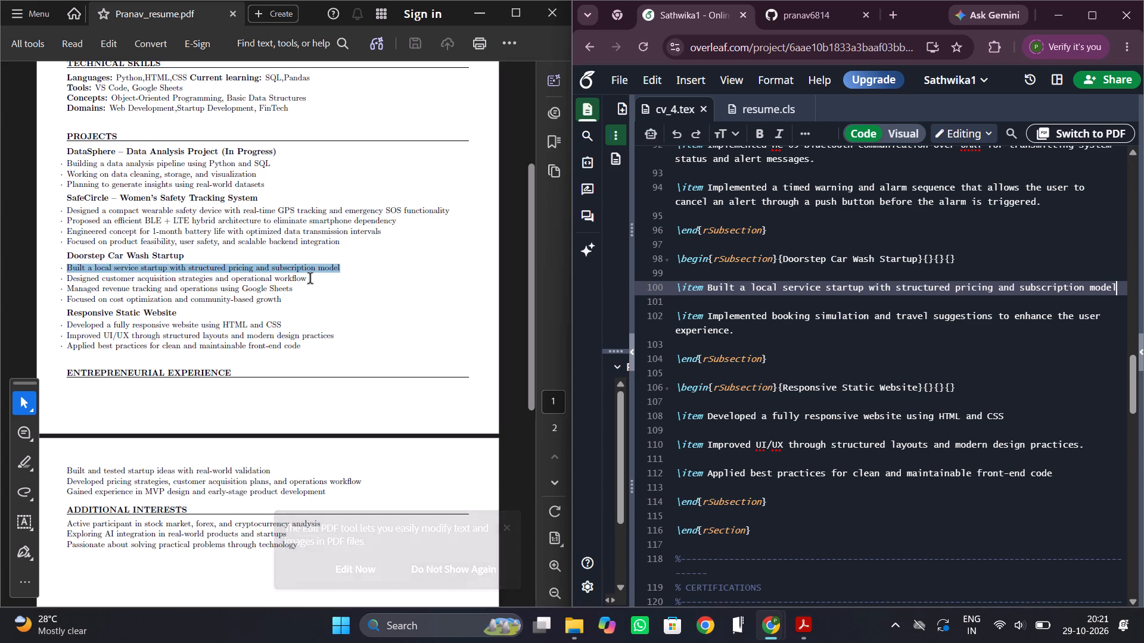
Replace the second item with the PDF's "Designed customer acquisition strategies and operational workflow", ending it with a period.
drag(310, 279, 217, 279)
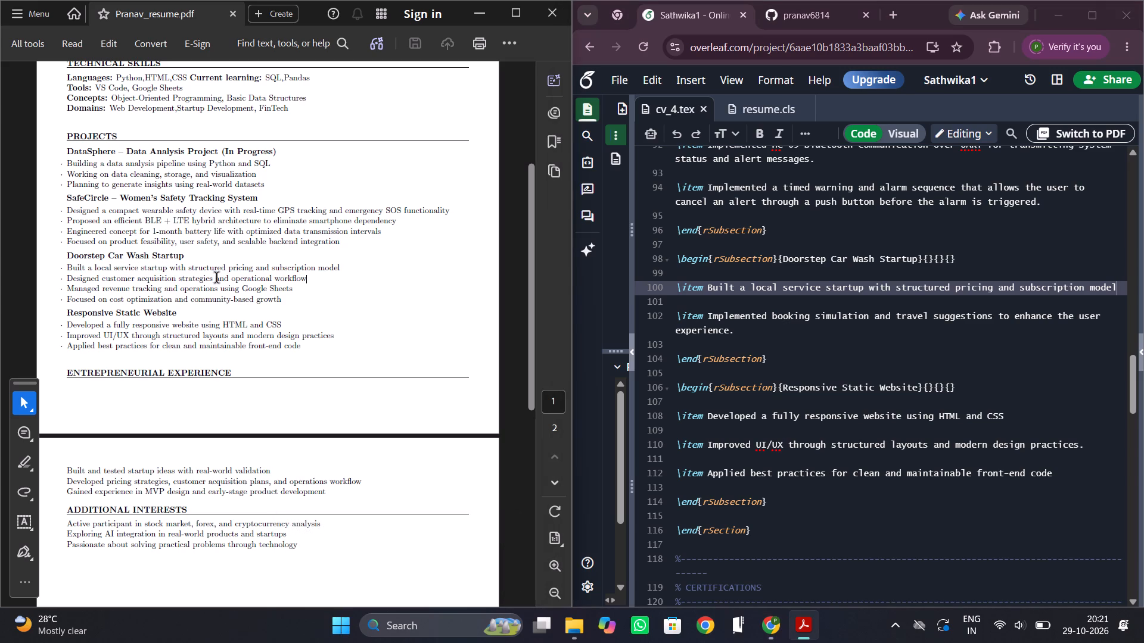
drag(217, 279, 68, 280)
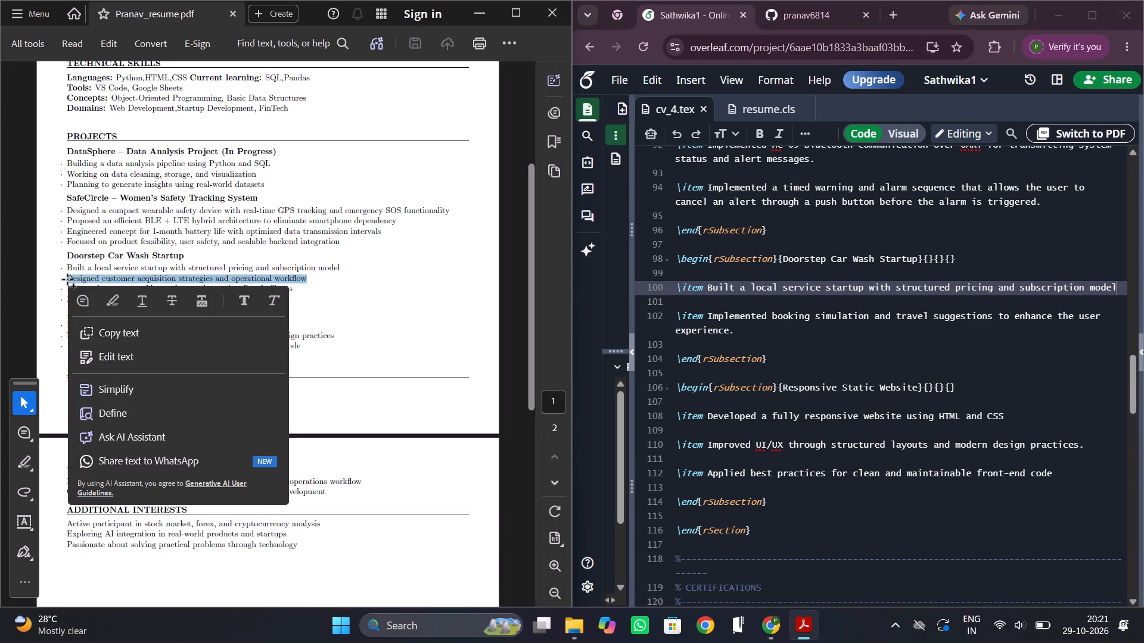
key(ctrl+c)
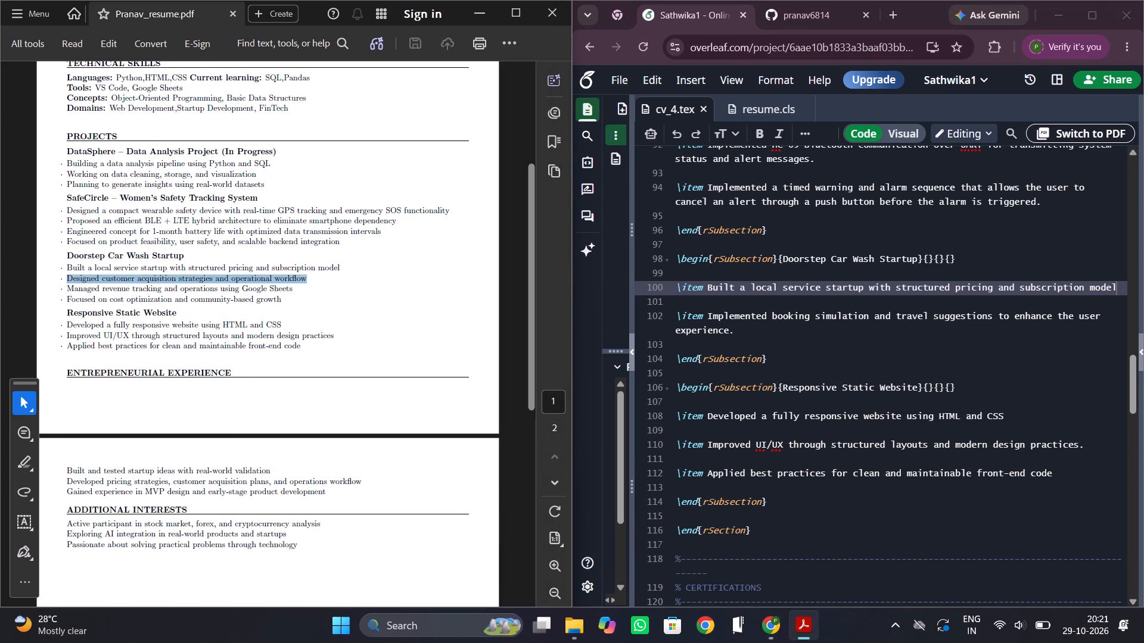
drag(740, 333, 709, 318)
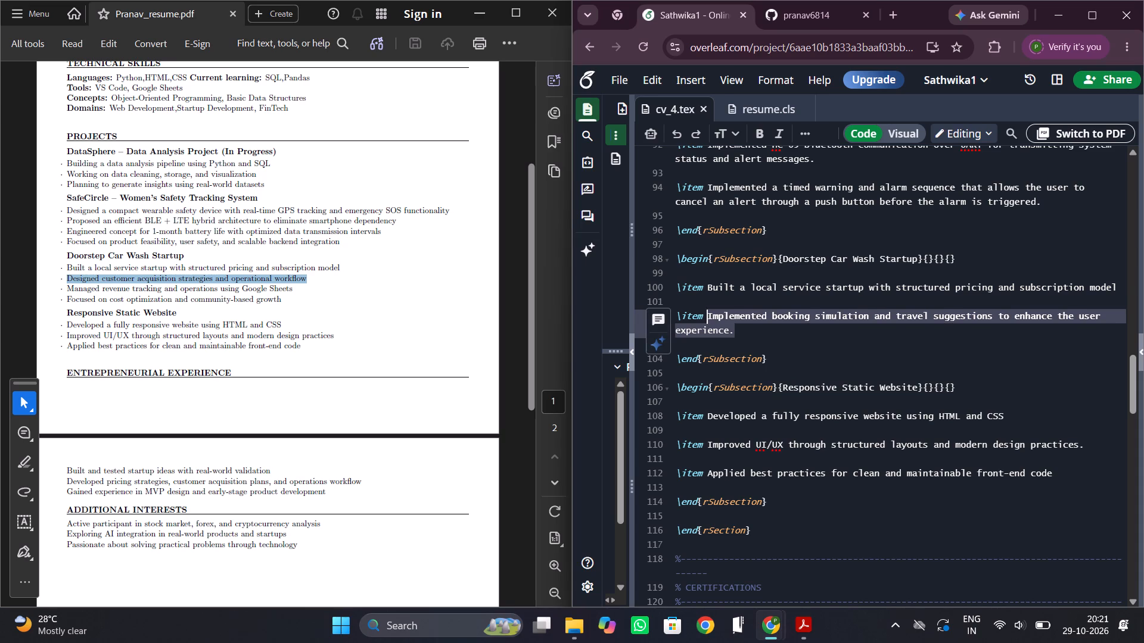
key(ctrl+v)
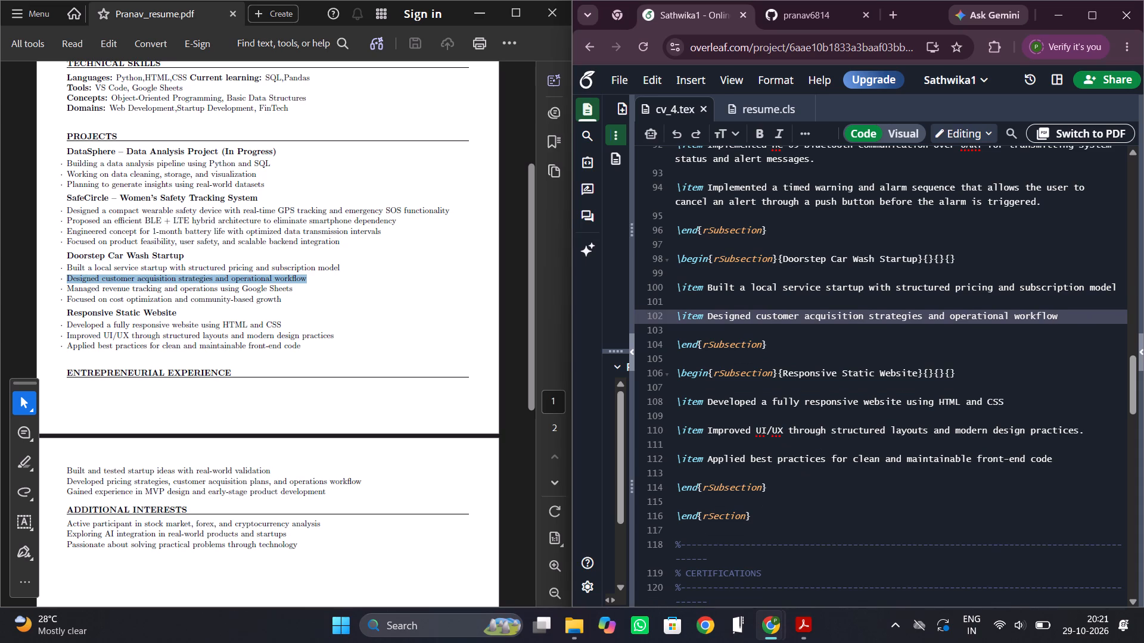
key(comma)
key(Return)
key(BackSpace)
key(BackSpace)
key(period)
Add two empty \item entries below the second Doorstep Car Wash Startup item, each preceded by a blank line.
key(Return)
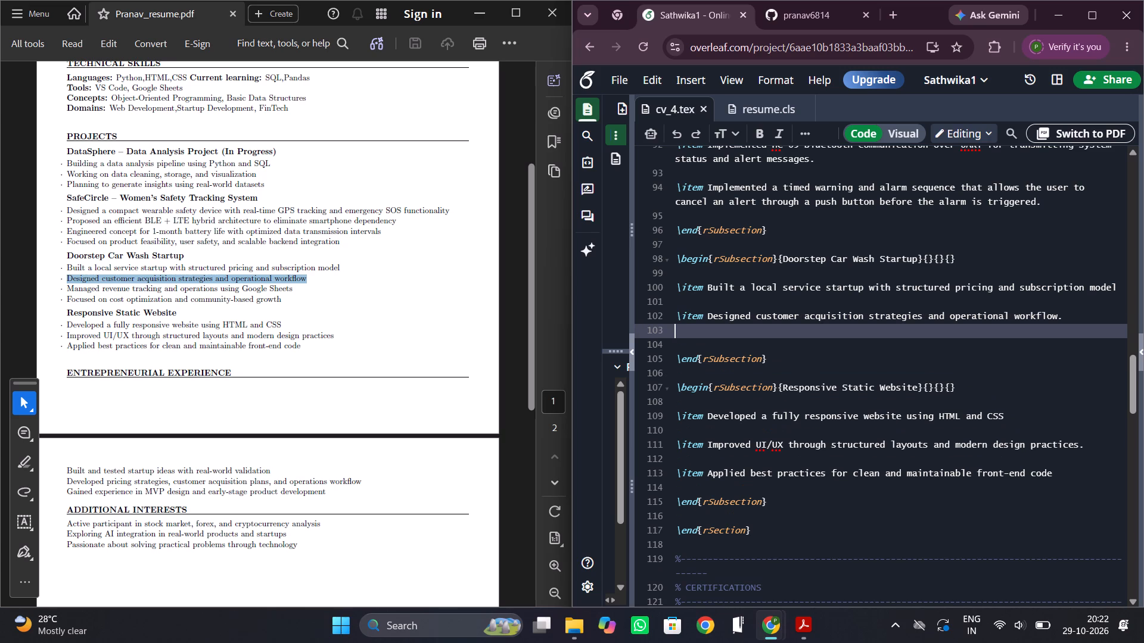
key(Return)
text(\item)
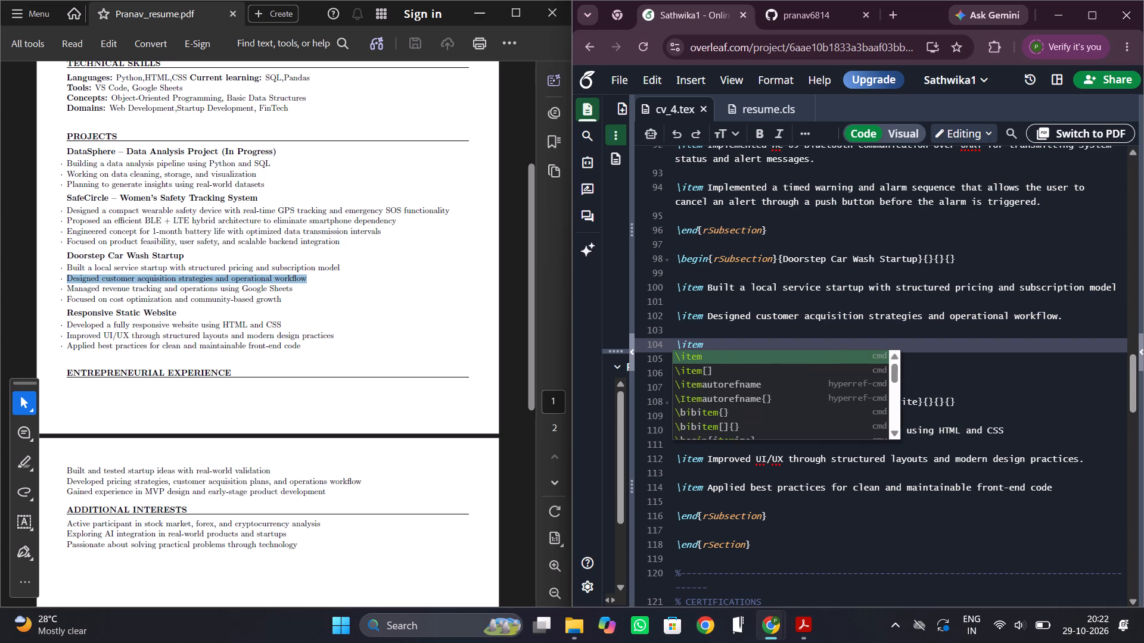
key(Return)
key(Return)
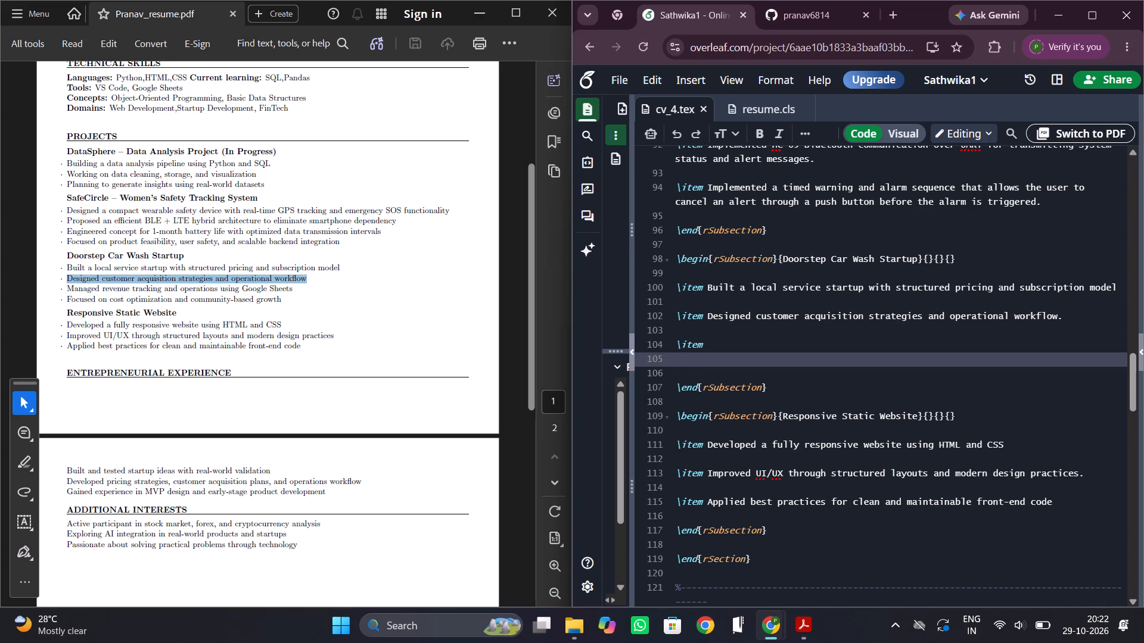
key(Return)
text(\item)
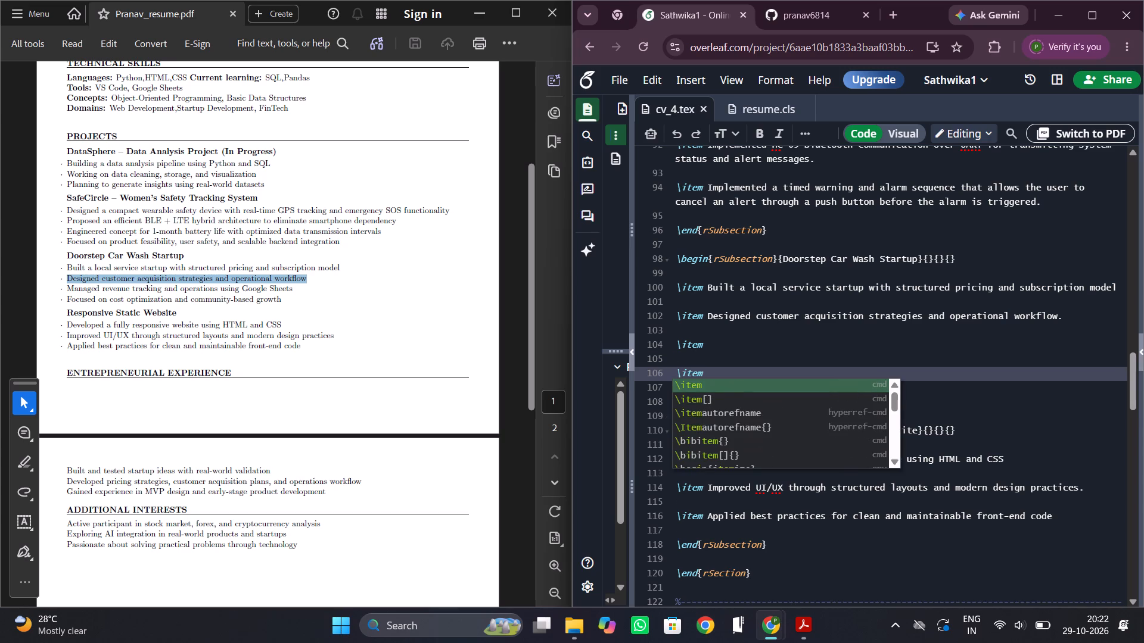
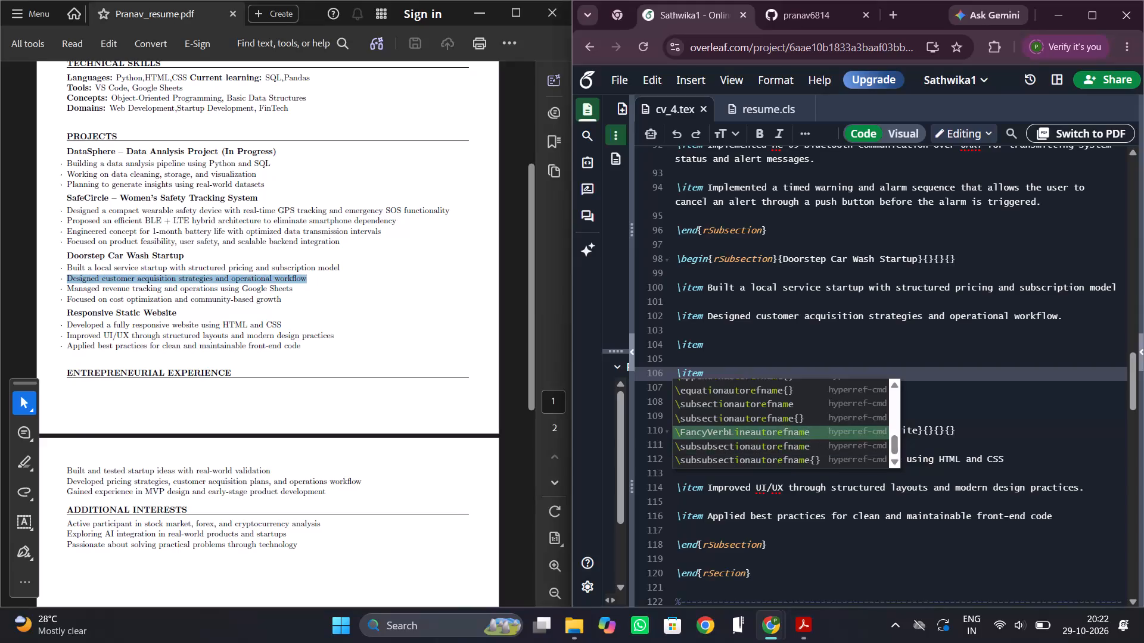
Place the text cursor after the first empty \item under Doorstep Car Wash Startup, leaving a single space for its text.
click(722, 347)
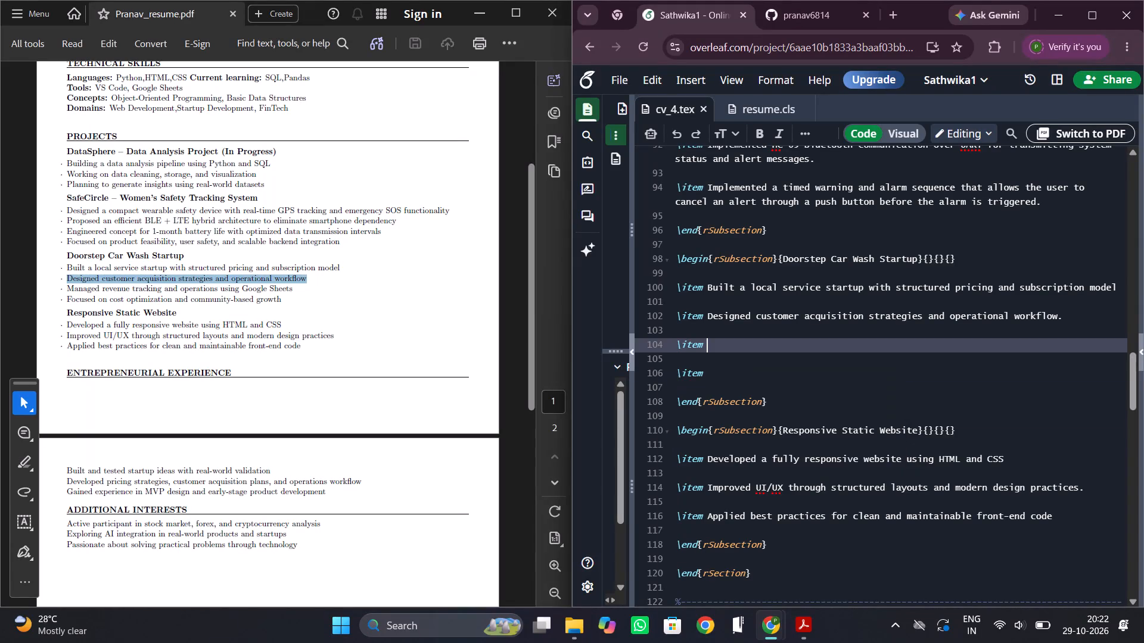
key(space)
key(BackSpace)
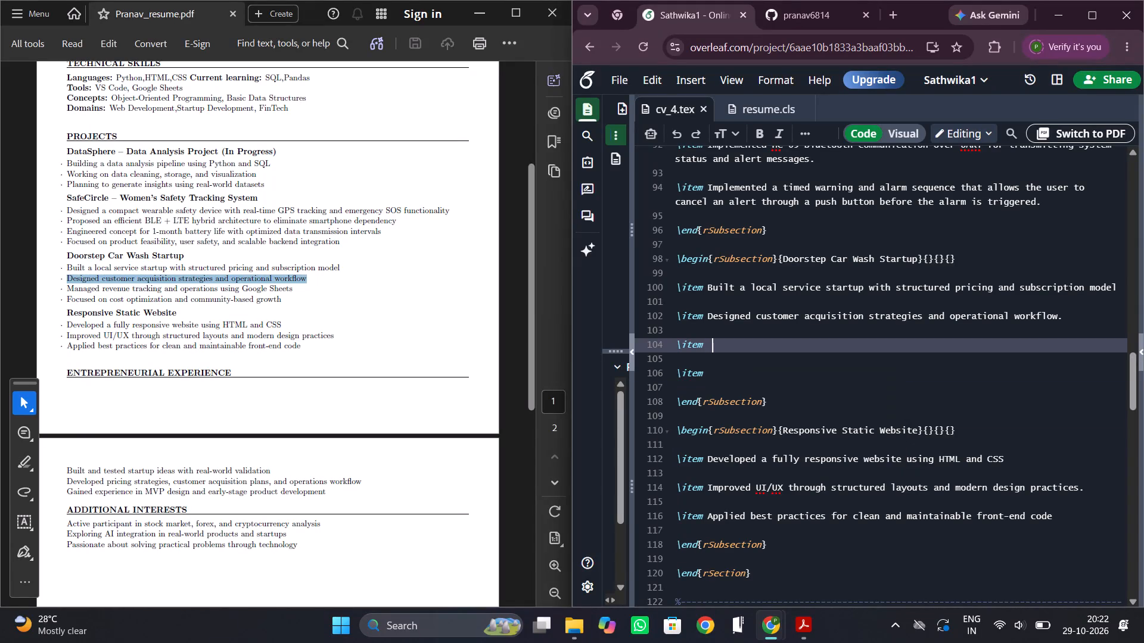
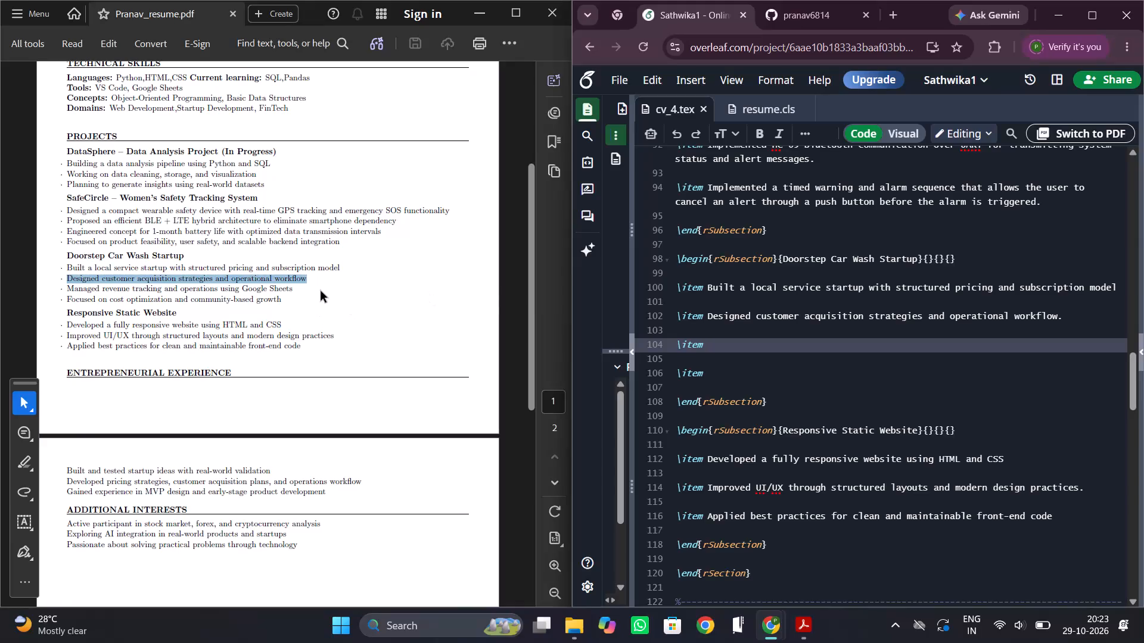
Copy the resume PDF bullet "Managed revenue tracking and operations using Google Sheets" into the third \item of Doorstep Car Wash Startup in cv_4.tex.
drag(296, 291, 63, 288)
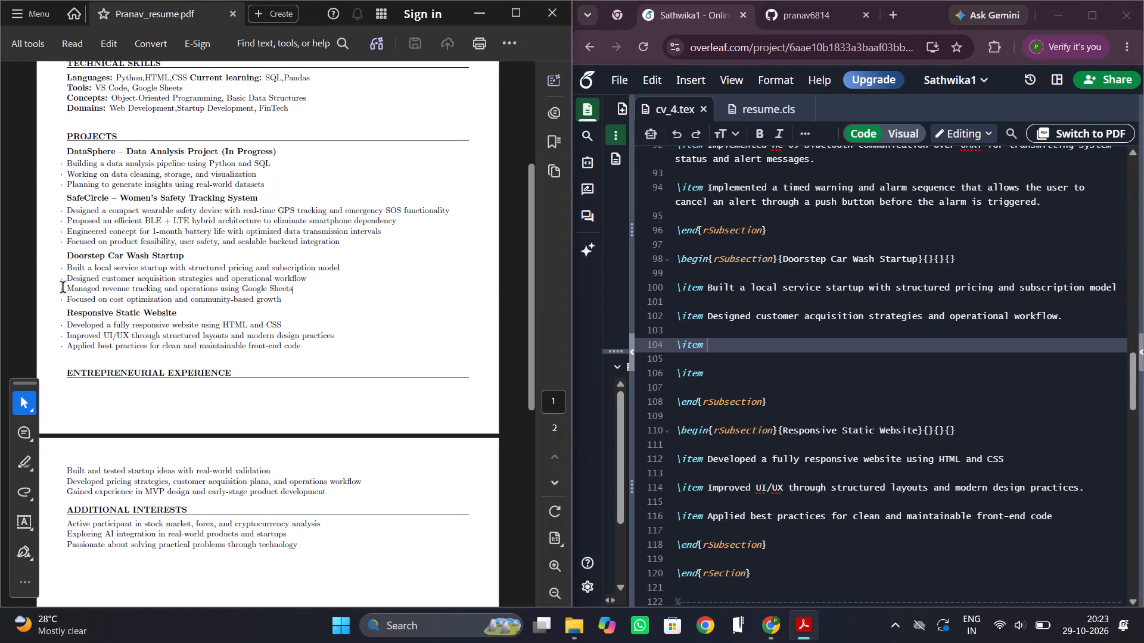
drag(63, 288, 66, 289)
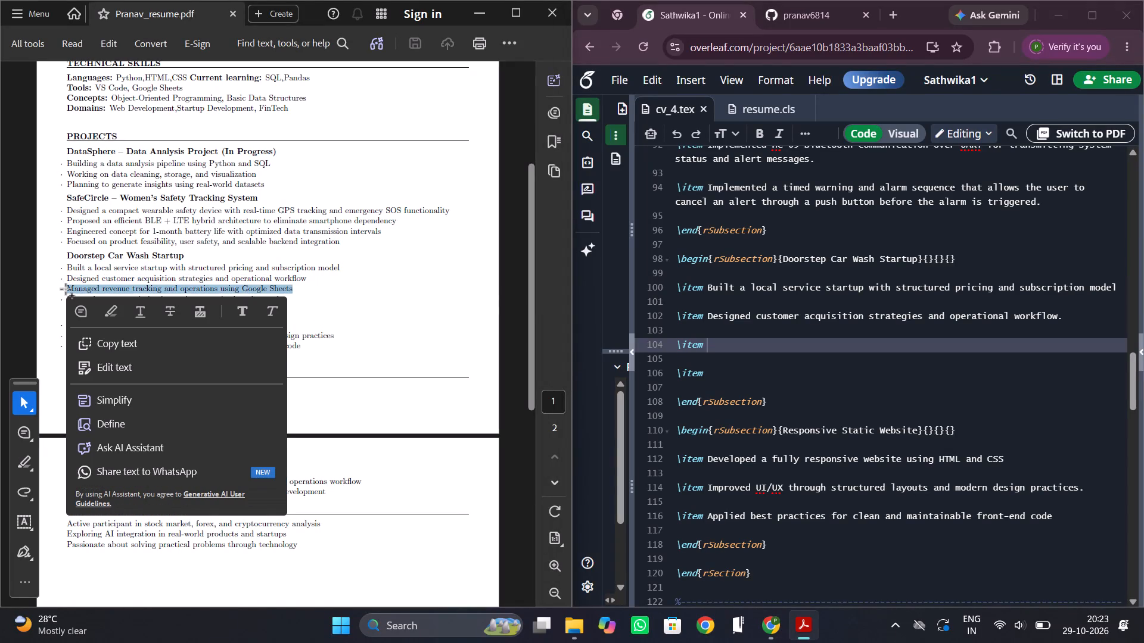
key(ctrl+c)
click(763, 348)
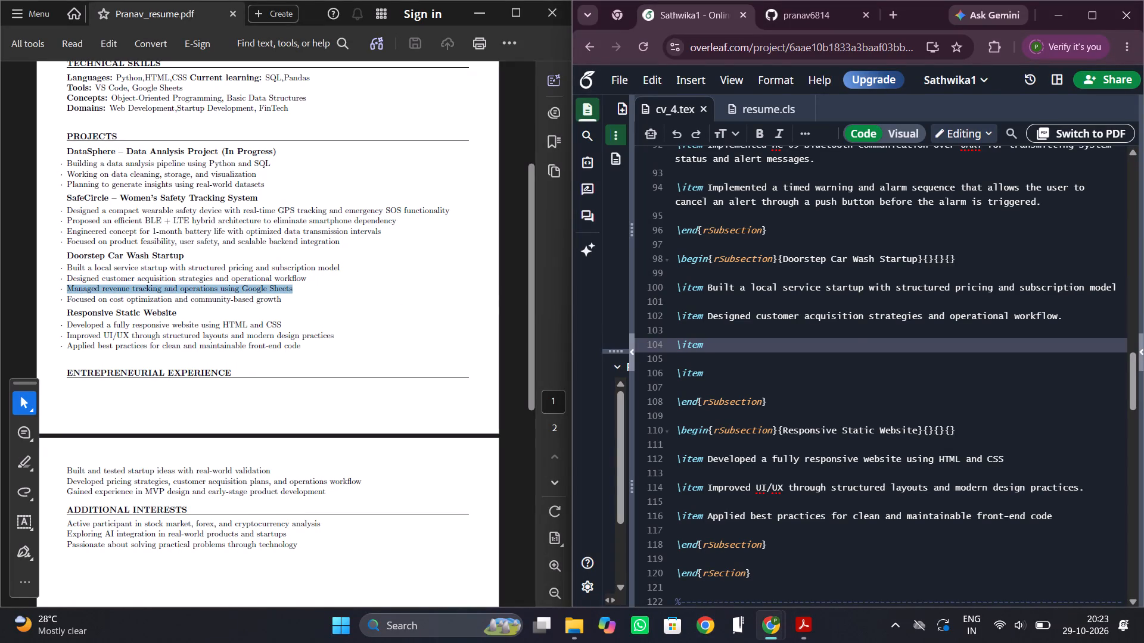
key(ctrl+v)
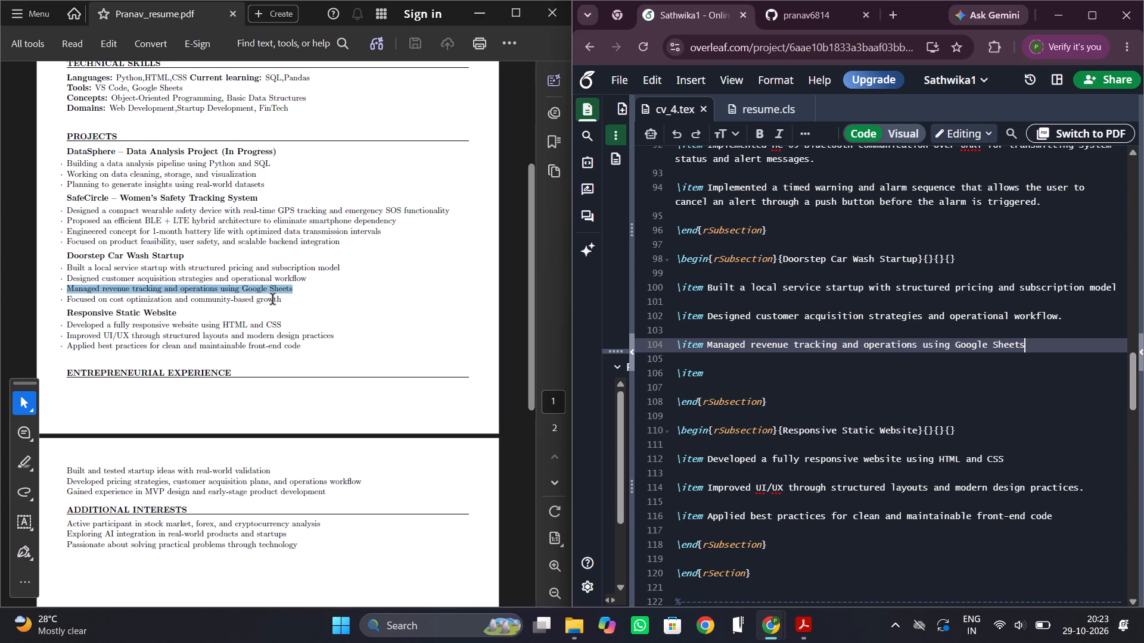
Copy the PDF bullet "Focused on cost optimization and community-based growth" into the remaining empty \item under Doorstep Car Wash Startup.
drag(284, 301, 66, 300)
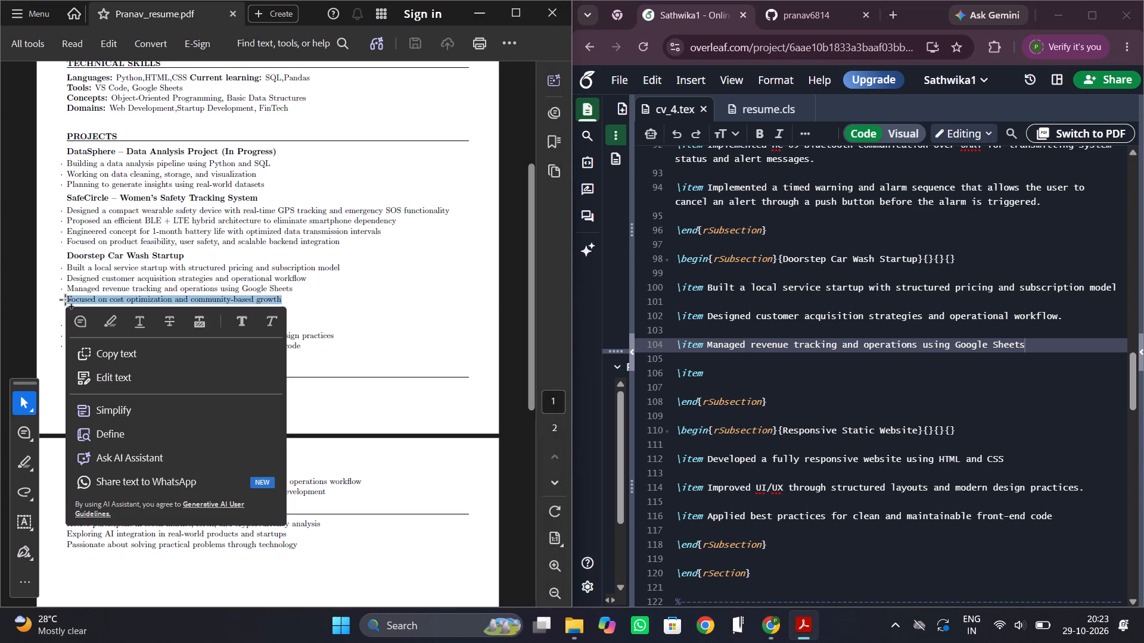
key(ctrl+c)
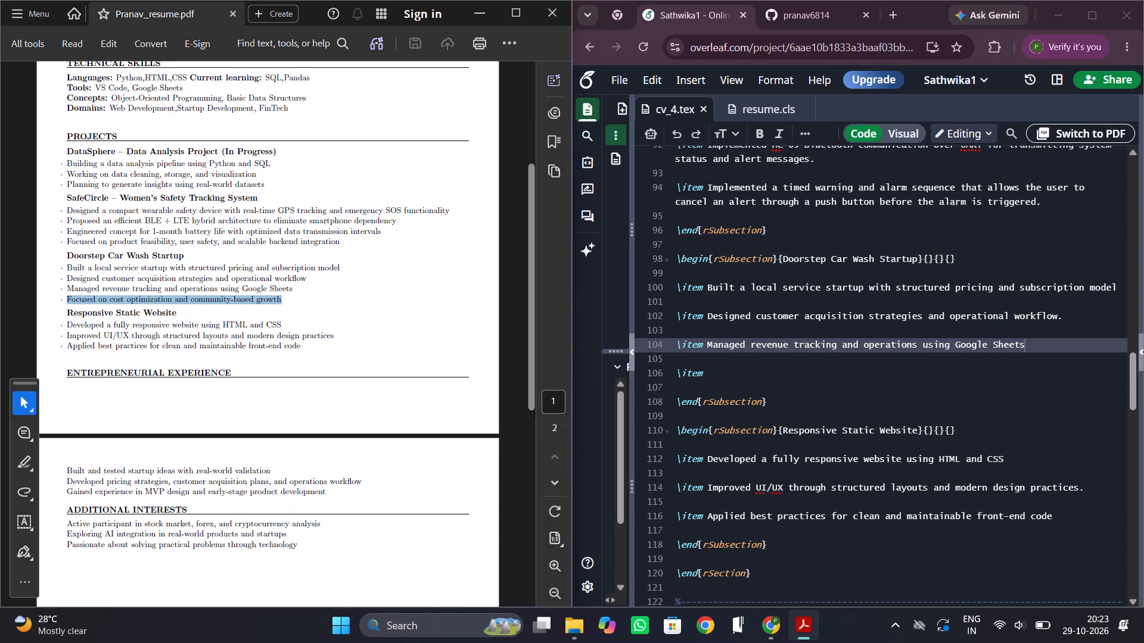
click(726, 370)
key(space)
key(ctrl+v)
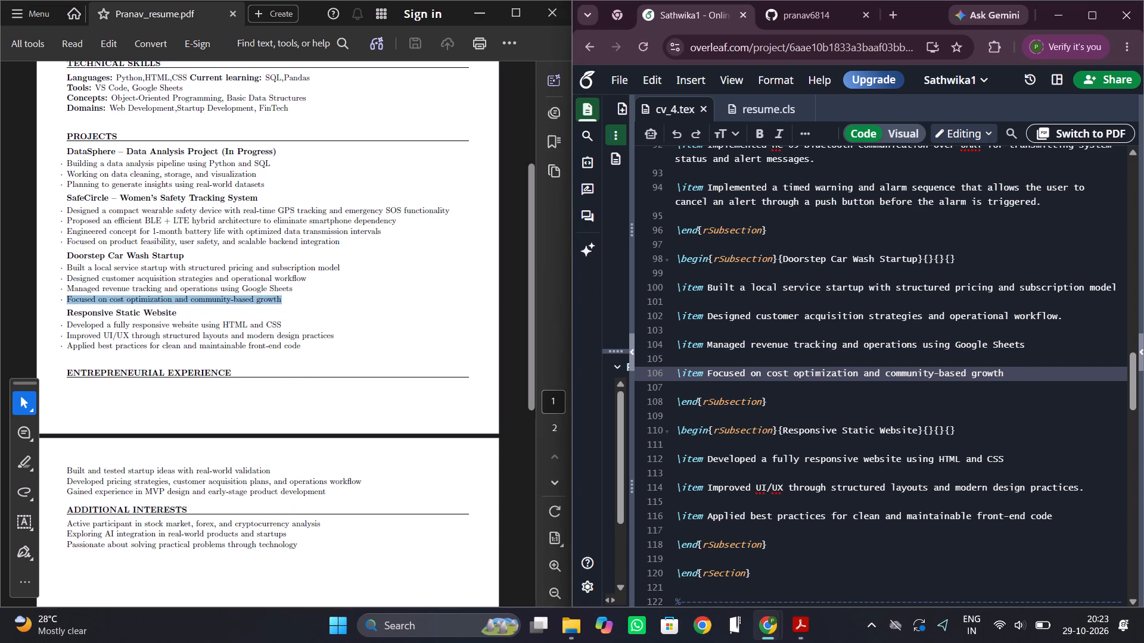
Replace the SURAKSHA subsection title with "SafeCircle – Women's Safety Tracking System" copied from the resume PDF.
scroll(960, 277, up, 3)
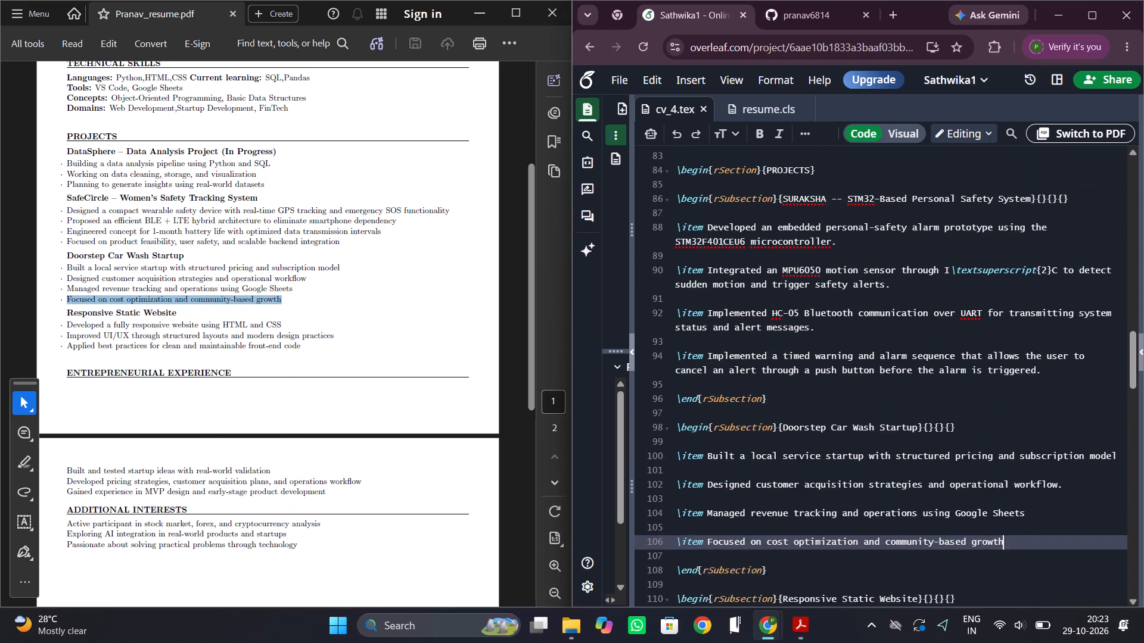
scroll(960, 277, up, 1)
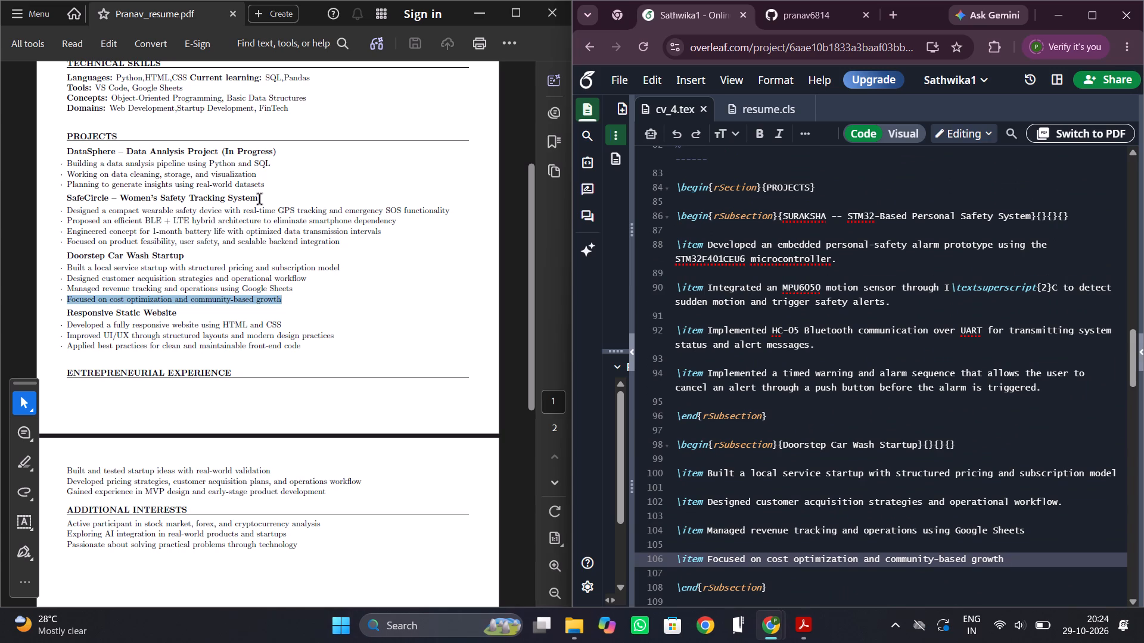
drag(260, 200, 69, 199)
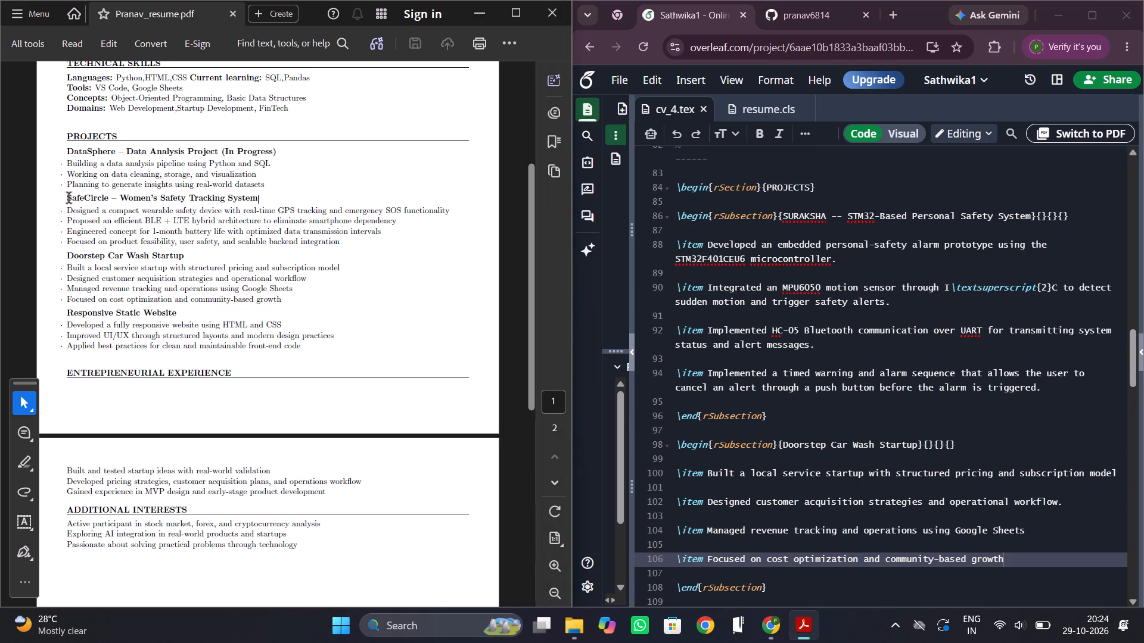
drag(69, 199, 69, 200)
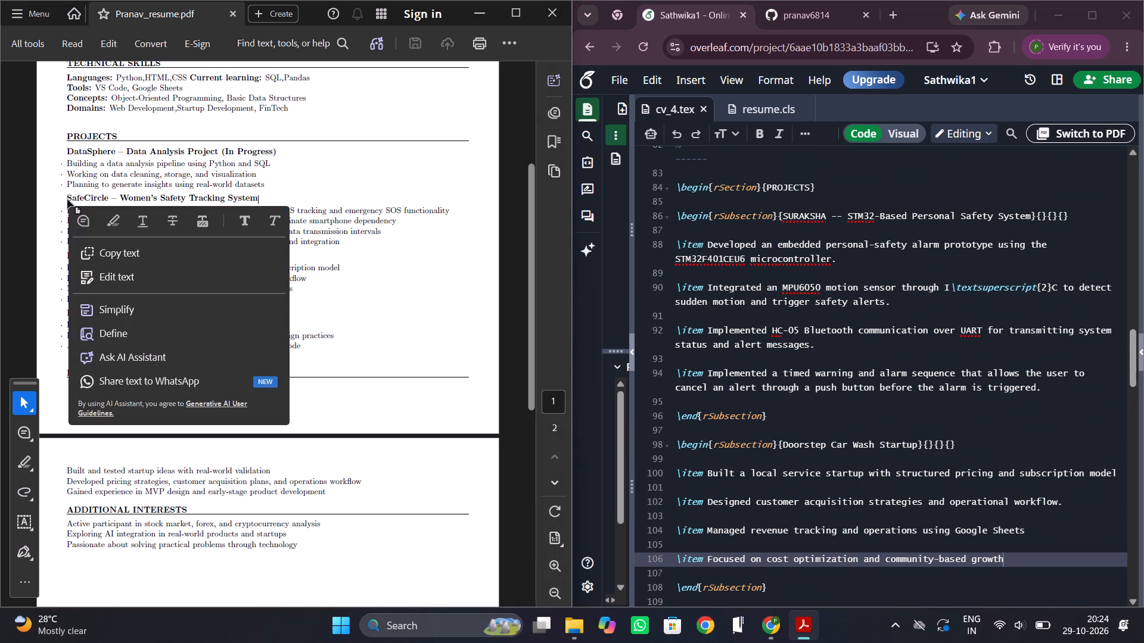
key(ctrl+c)
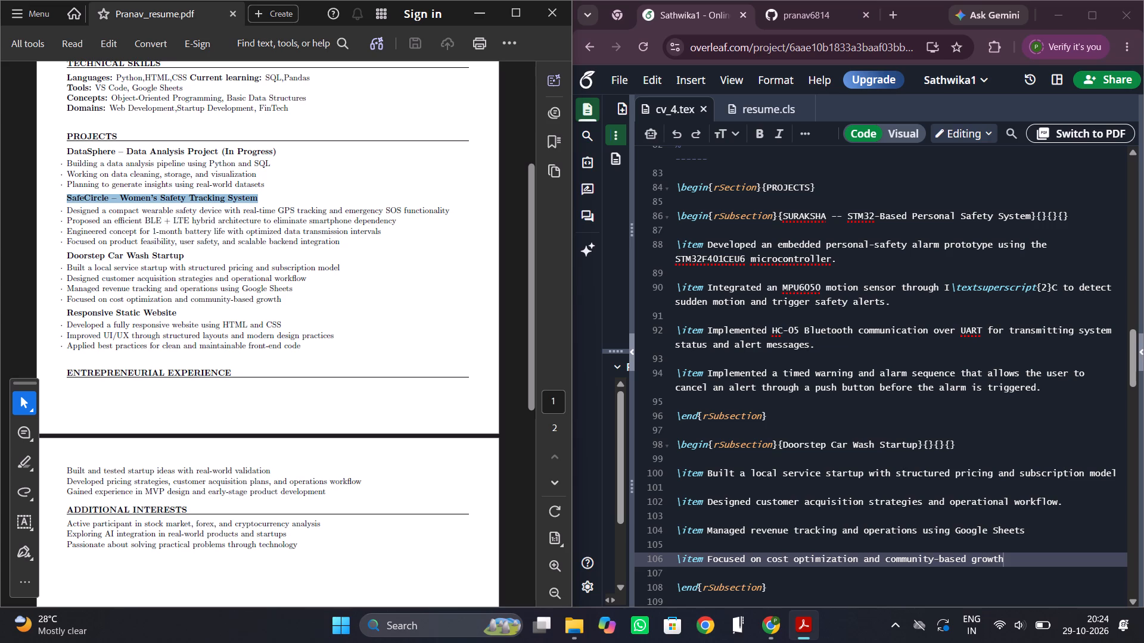
drag(1030, 217, 786, 218)
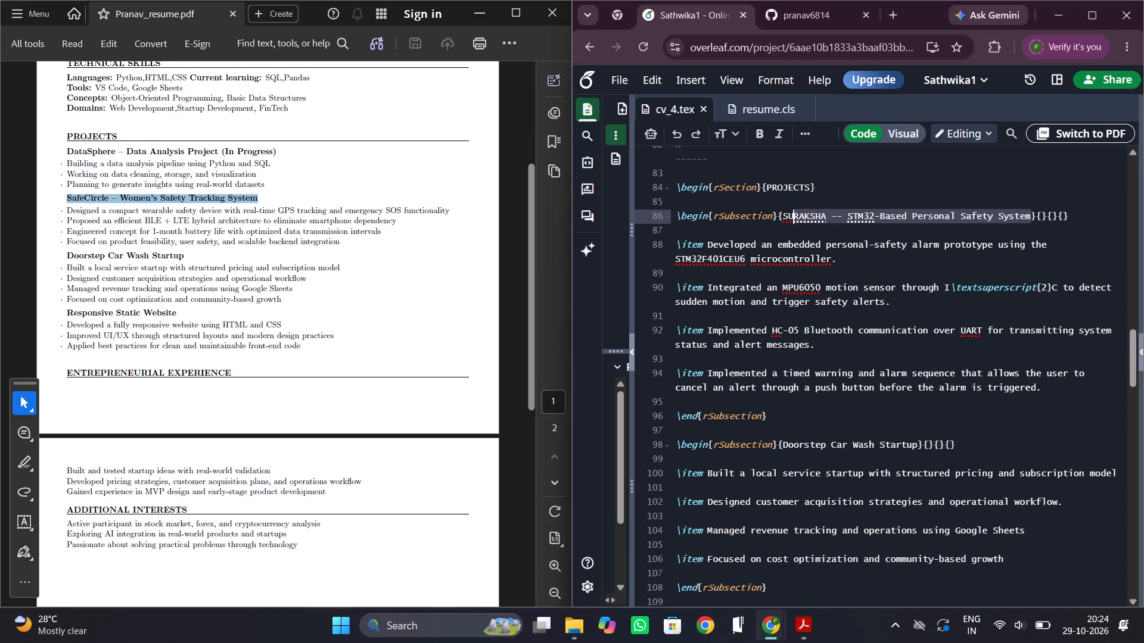
drag(786, 218, 782, 218)
key(ctrl+v)
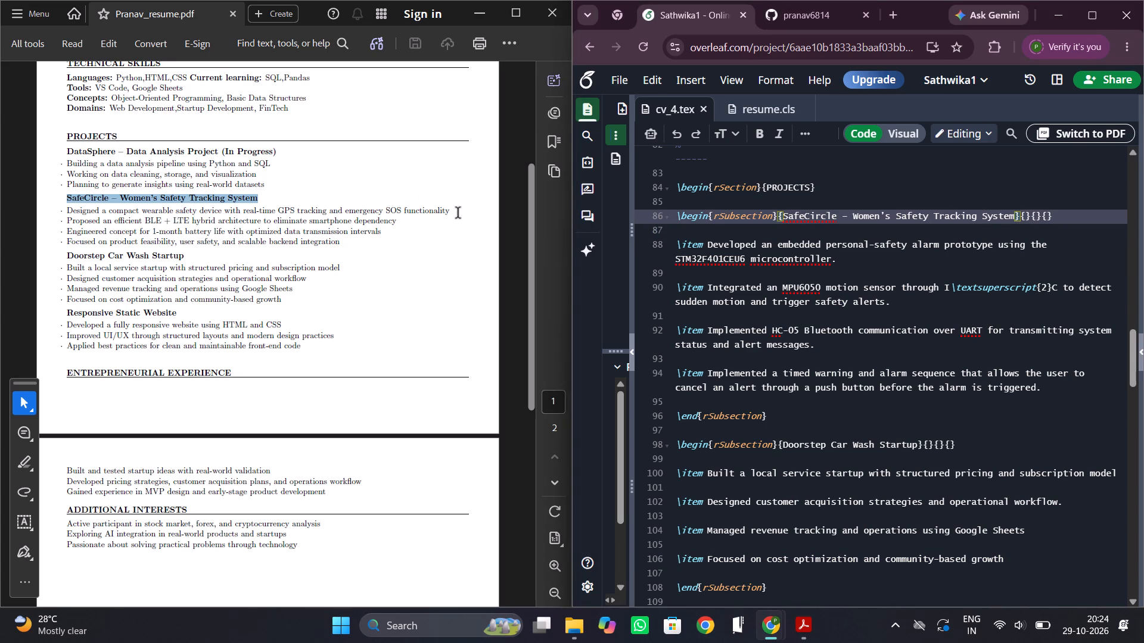
Replace the first SafeCircle \item with the PDF's "Designed a compact wearable safety device with real-time GPS tracking and emergency SOS functionality", ending with a period.
drag(455, 213, 67, 214)
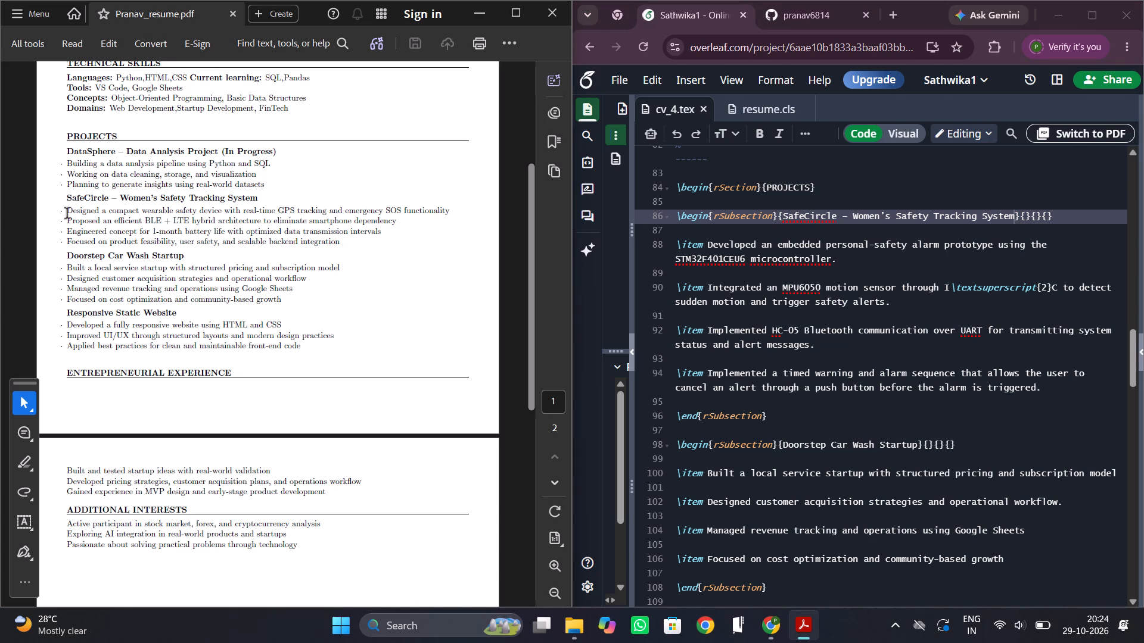
drag(67, 214, 67, 212)
key(ctrl+c)
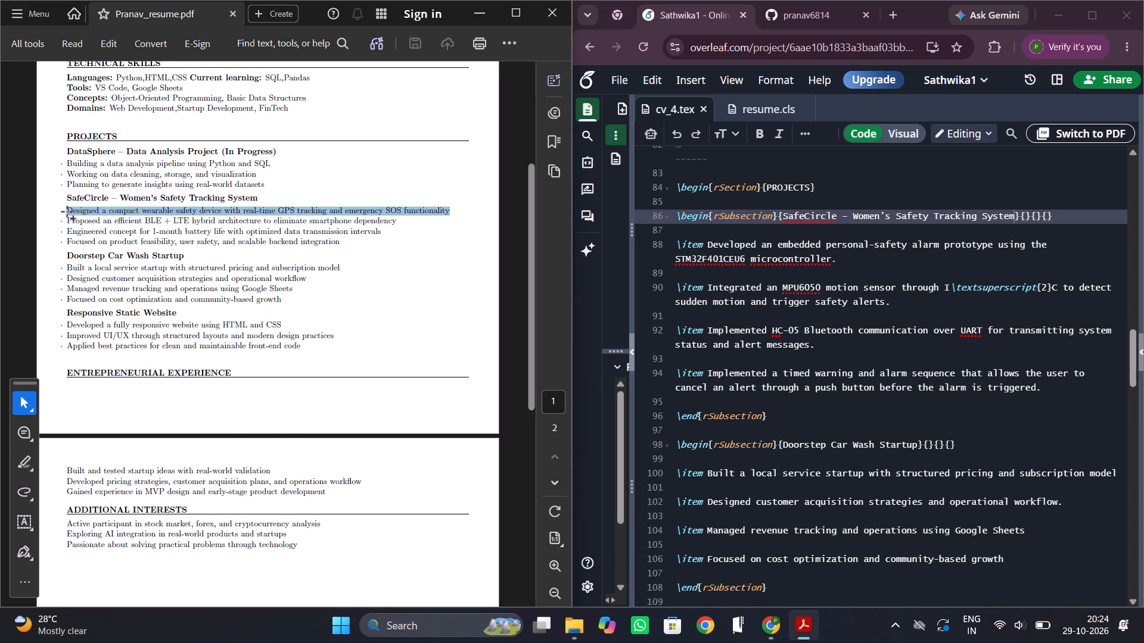
drag(838, 256, 711, 242)
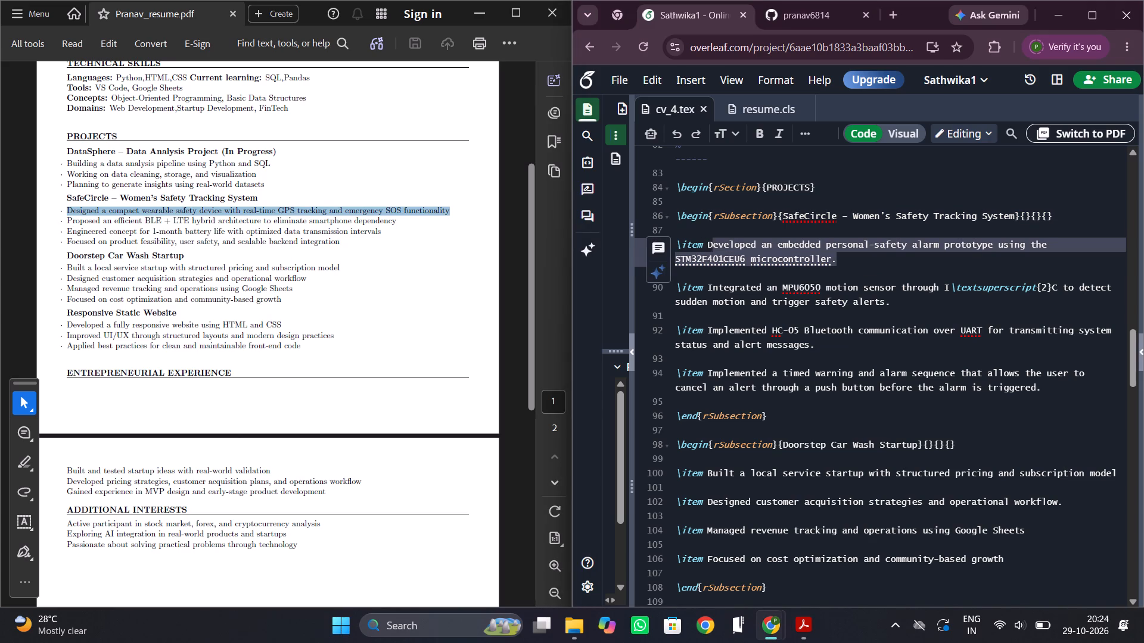
key(BackSpace)
key(BackSpace)
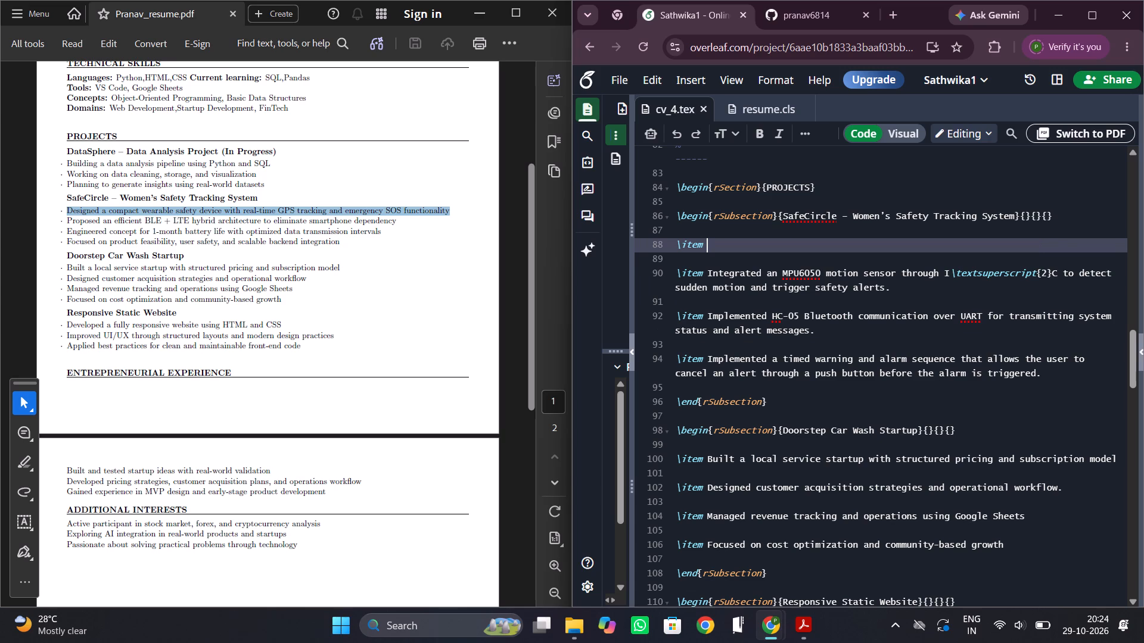
key(ctrl+v)
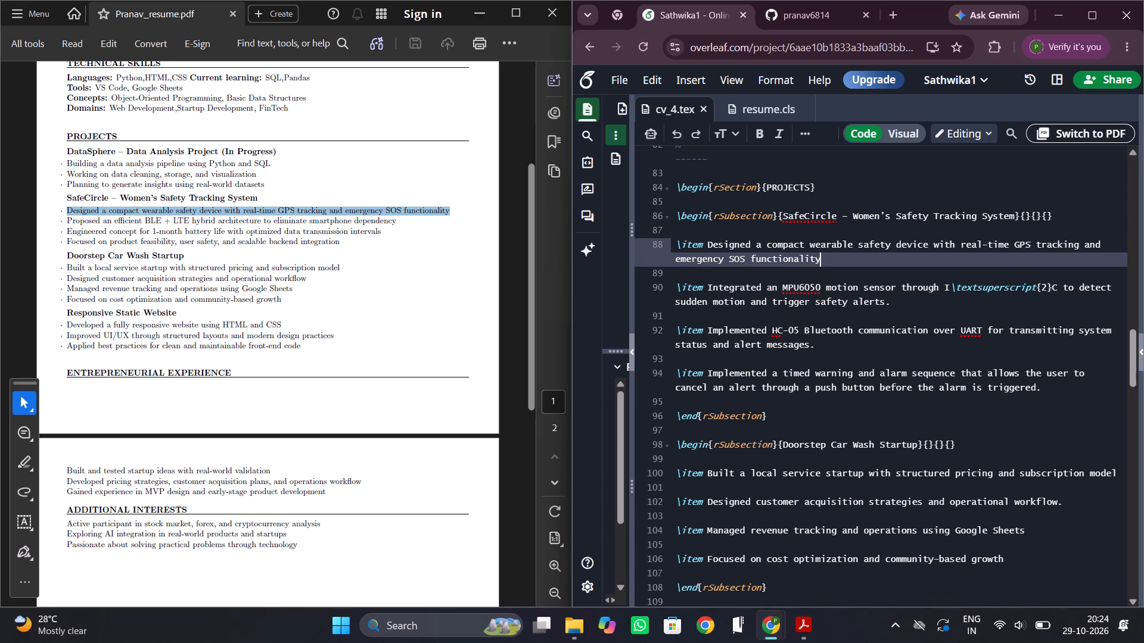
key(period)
Replace the second SafeCircle \item with the PDF's "Proposed an efficient BLE + LTE hybrid architecture to eliminate smartphone dependency", ending with a period.
drag(399, 223, 69, 220)
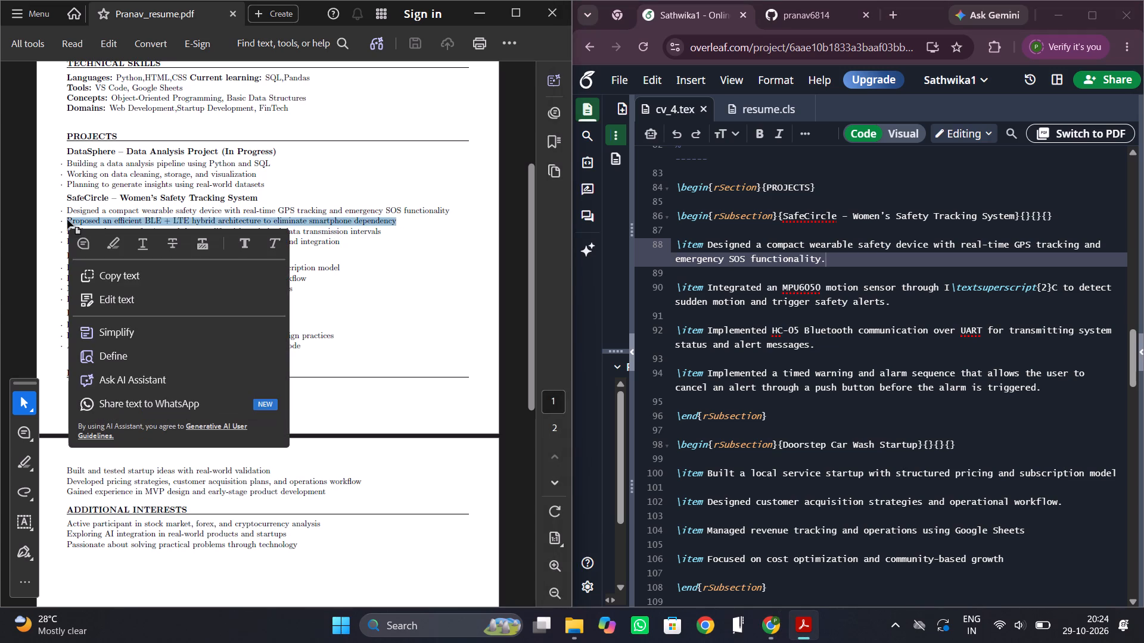
key(ctrl+c)
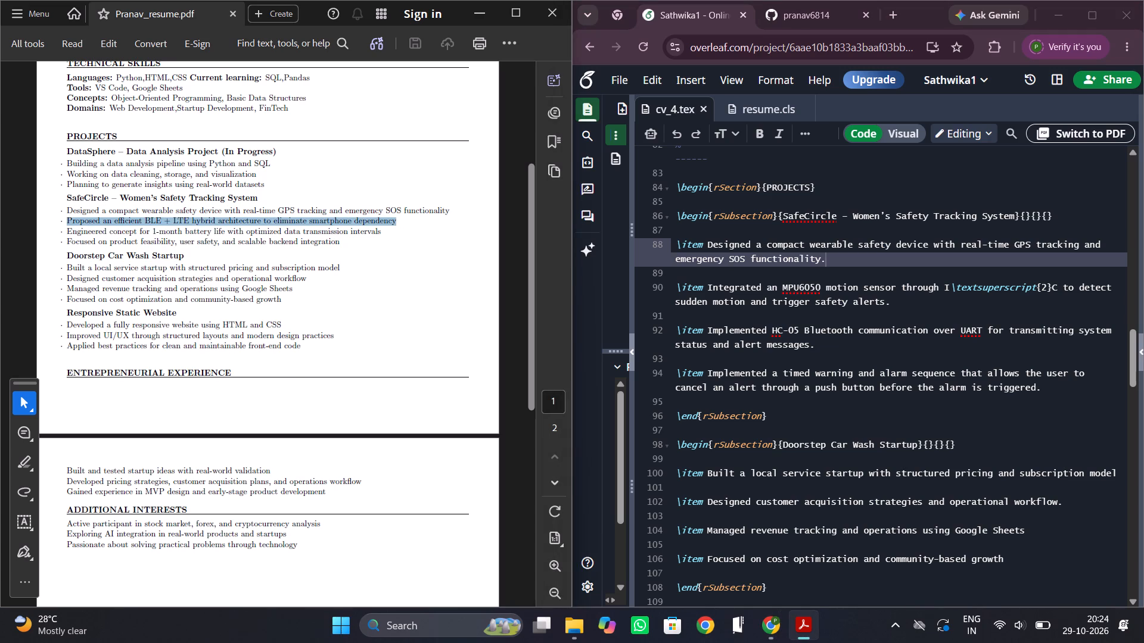
drag(890, 301, 708, 283)
key(ctrl+v)
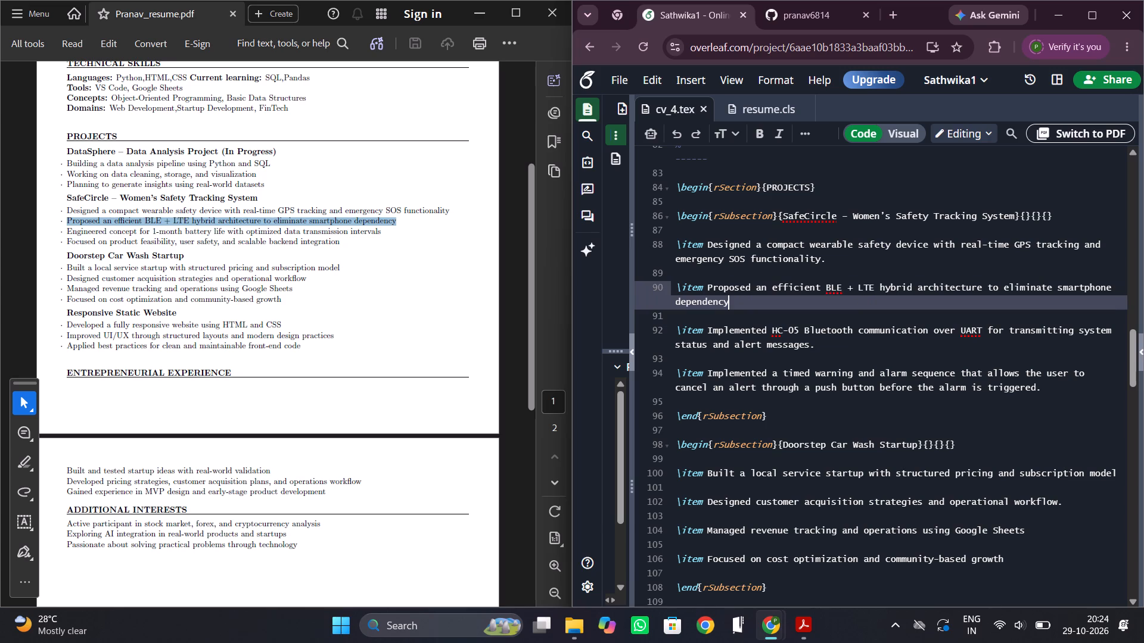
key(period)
Replace the third SafeCircle \item with the PDF's "Engineered concept for 1-month battery life with optimized data transmission intervals", ending with a period.
drag(386, 232, 68, 232)
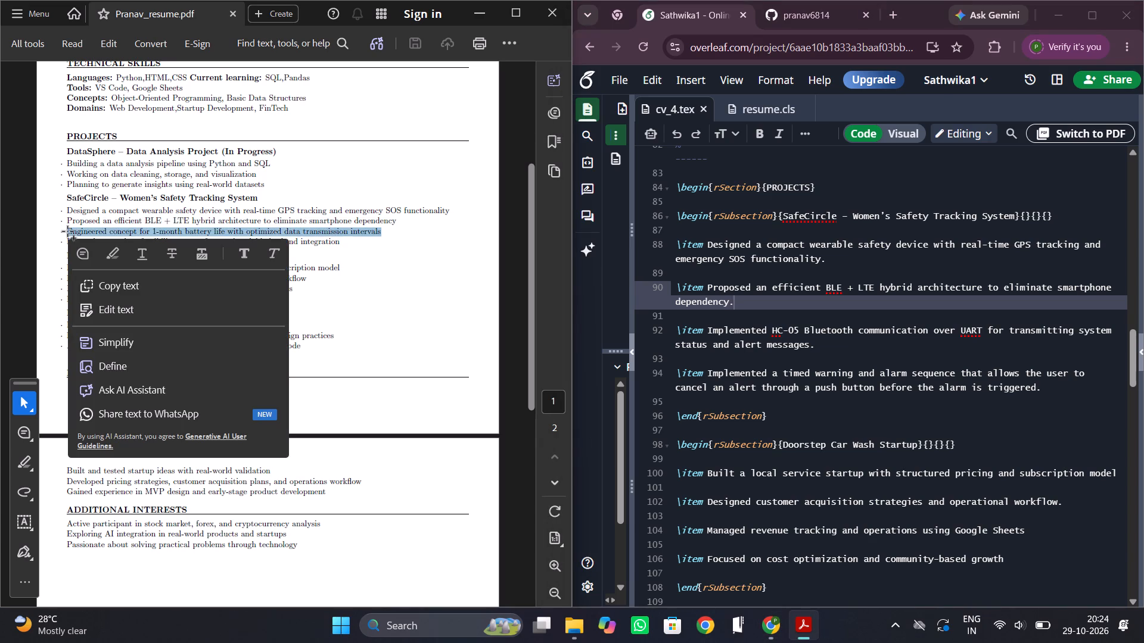
key(ctrl+c)
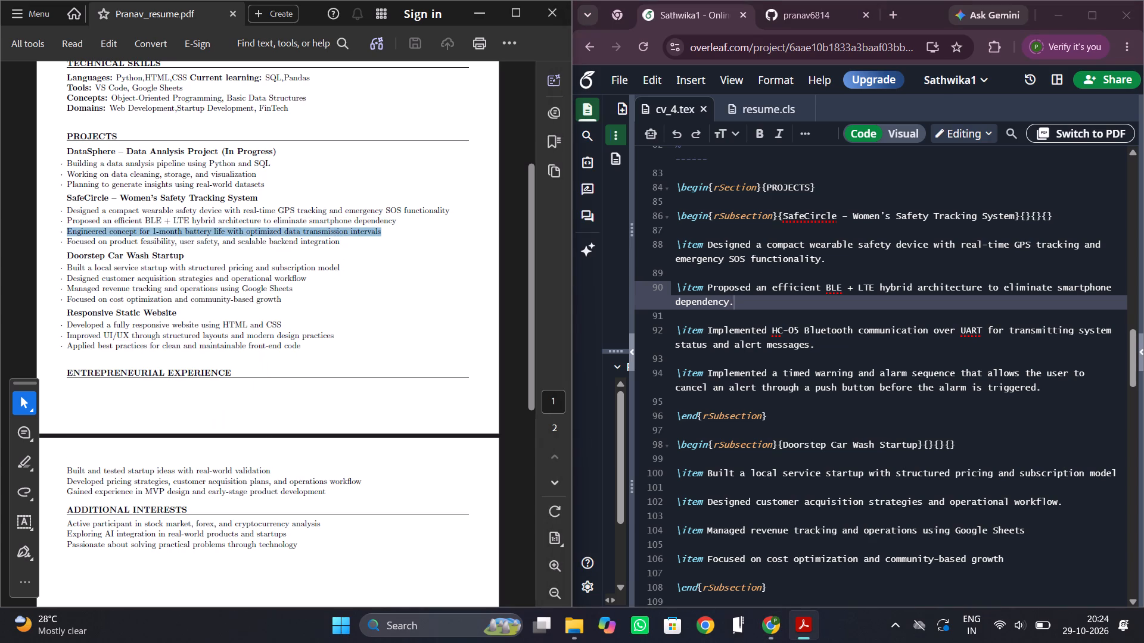
drag(816, 344, 729, 324)
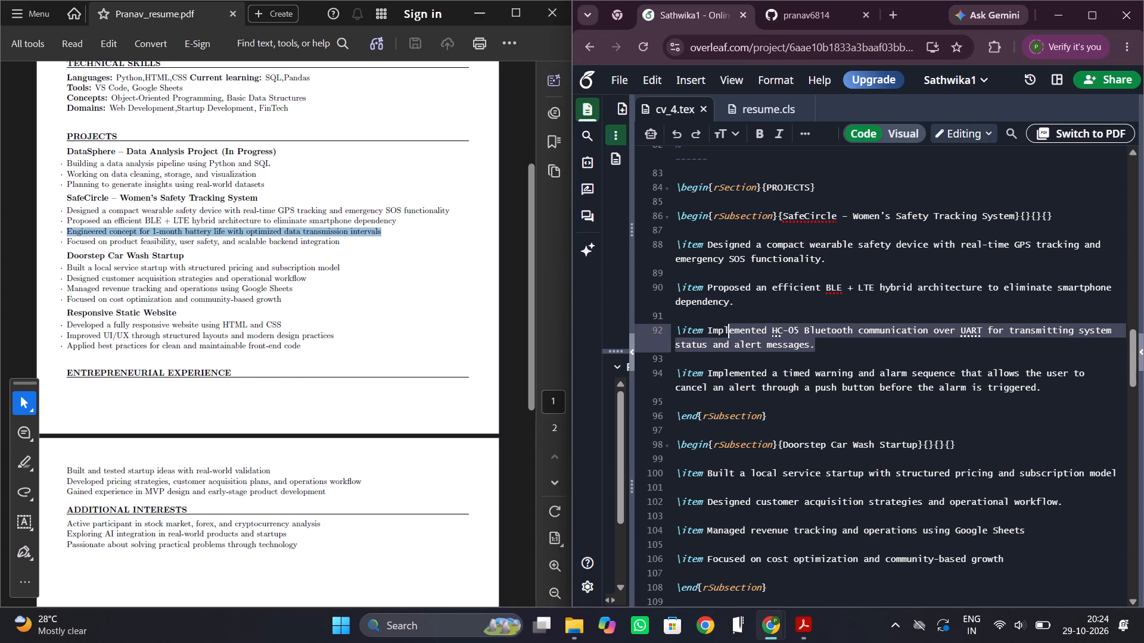
drag(729, 324, 709, 326)
key(ctrl+v)
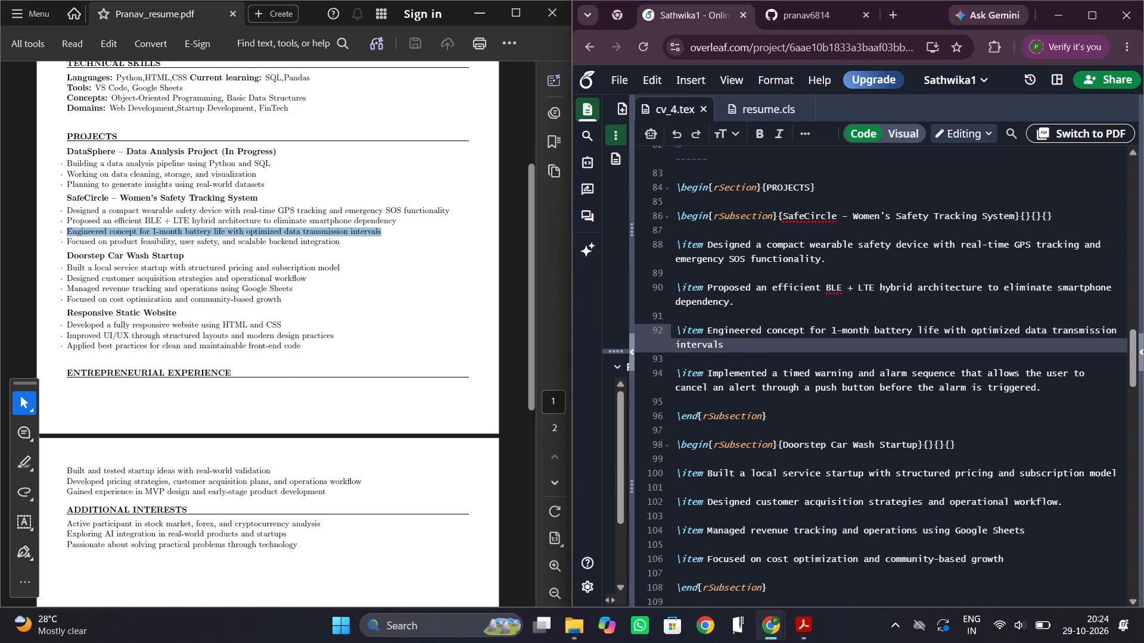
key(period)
Replace the fourth SafeCircle \item with the PDF's "Focused on product feasibility, user safety, and scalable backend integration", ending with a period.
drag(341, 243, 313, 243)
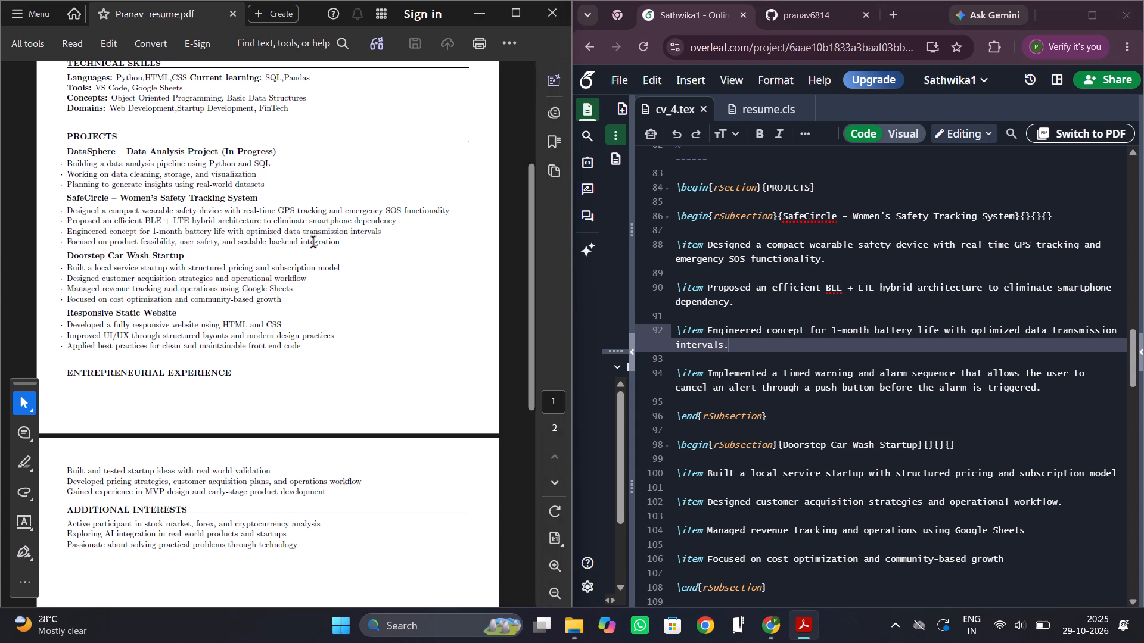
drag(313, 243, 66, 242)
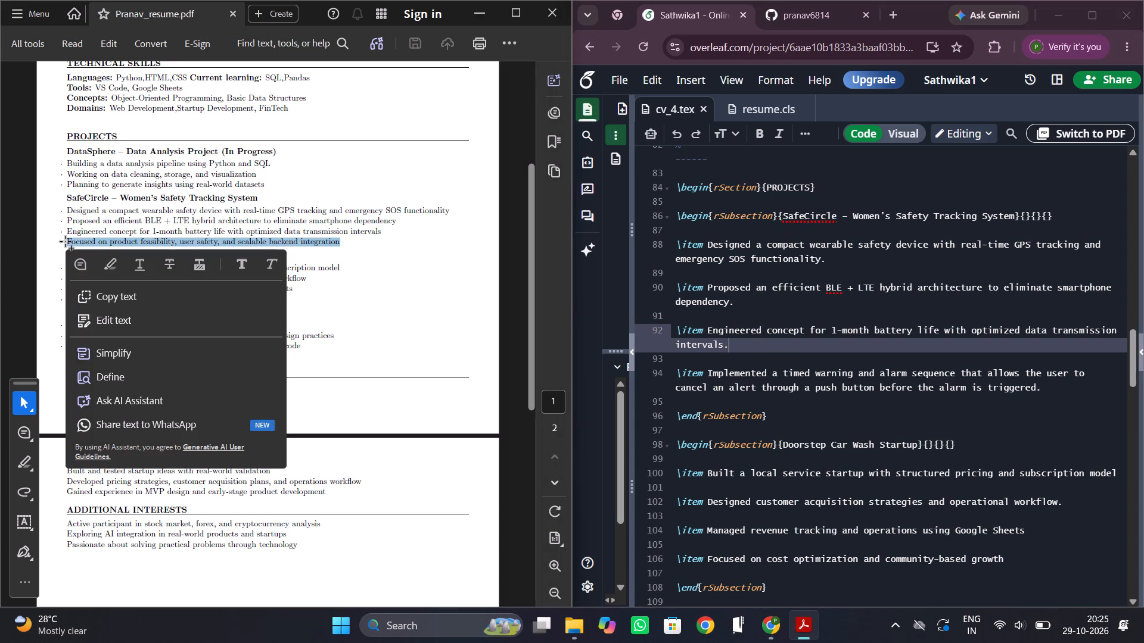
key(ctrl+c)
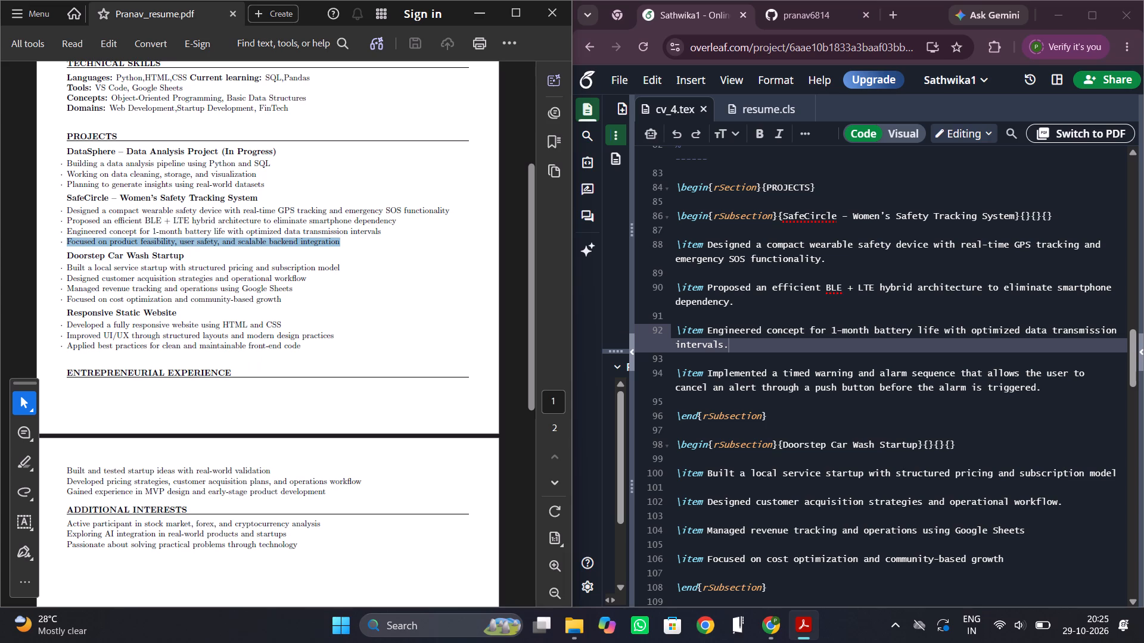
drag(1048, 388, 732, 370)
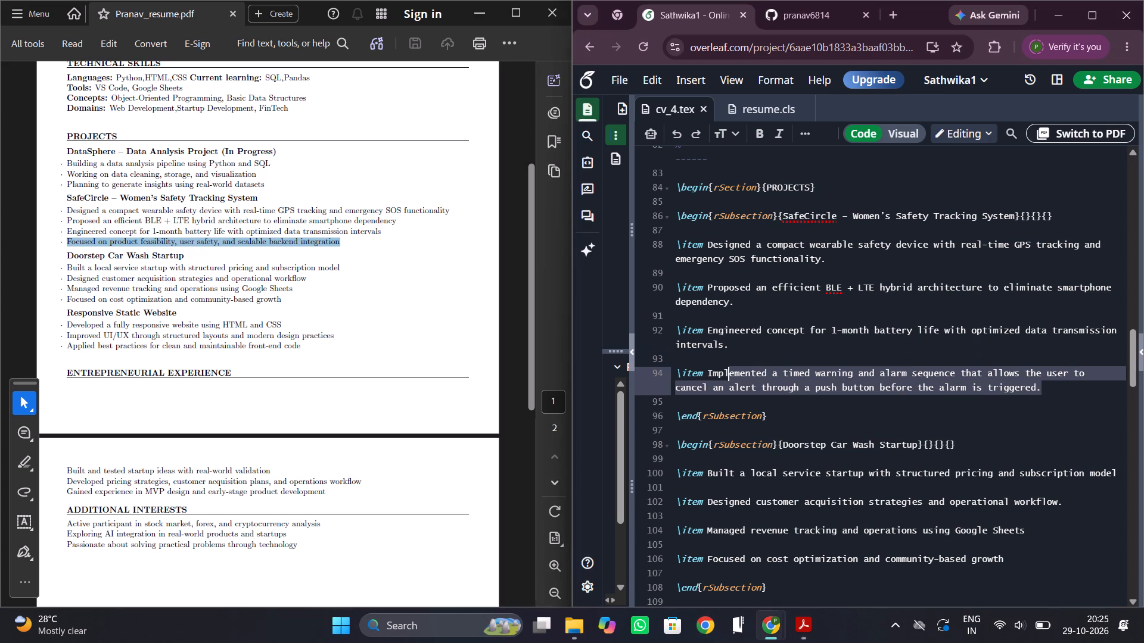
drag(732, 370, 709, 371)
key(ctrl+v)
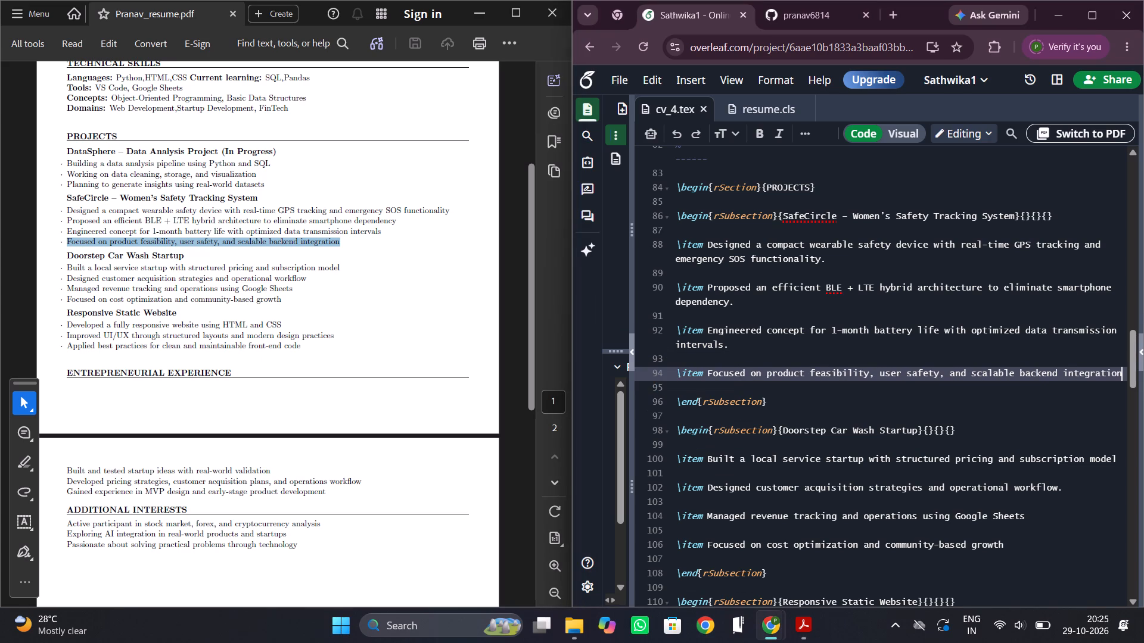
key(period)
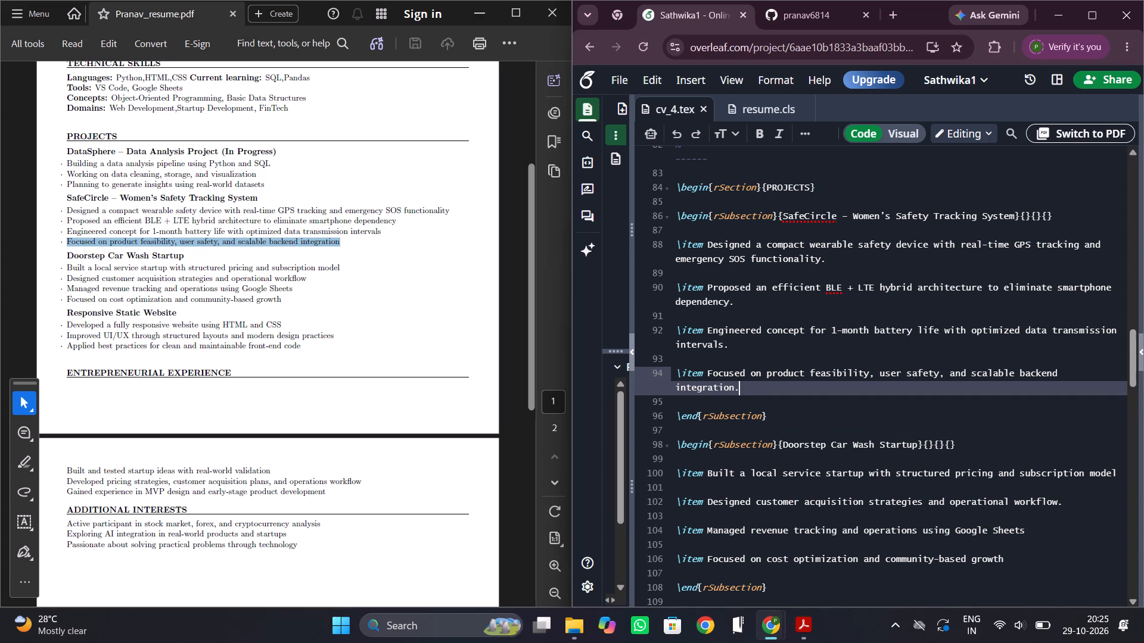
Review the remaining Projects and Certifications source in cv_4.tex alongside the existing resume PDF.
scroll(929, 372, down, 5)
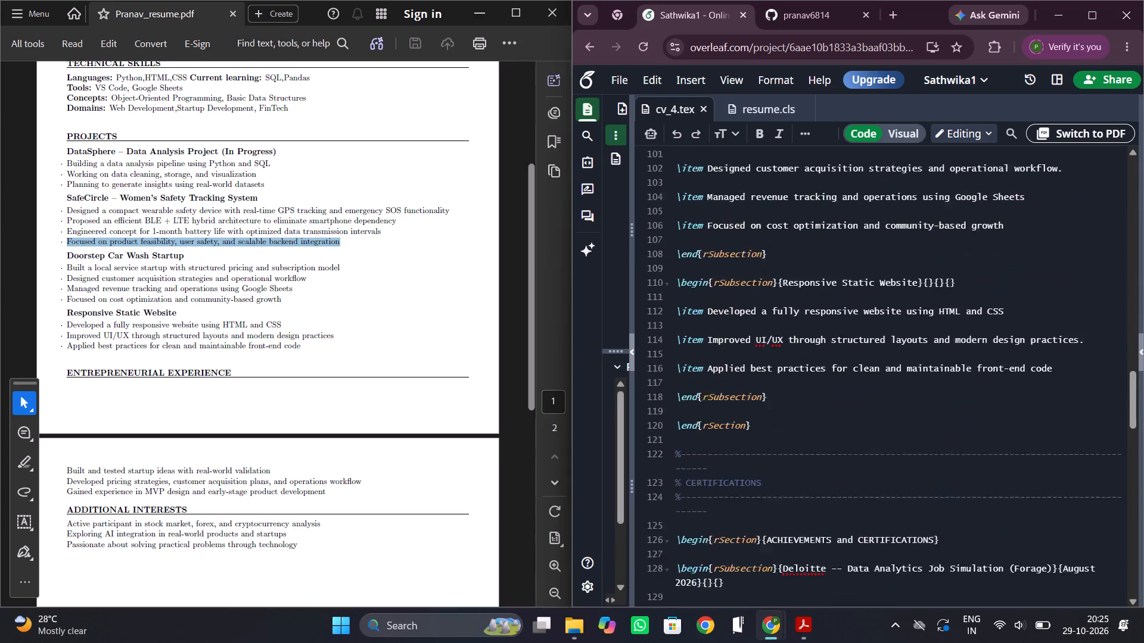
scroll(929, 372, down, 5)
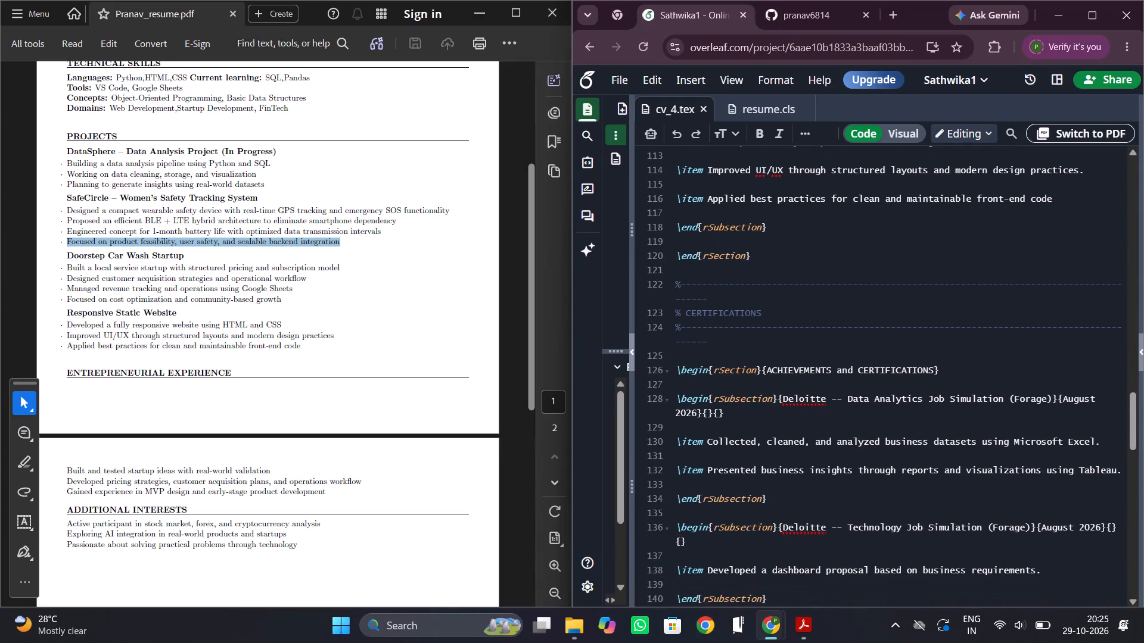
scroll(929, 372, down, 2)
scroll(339, 443, up, 7)
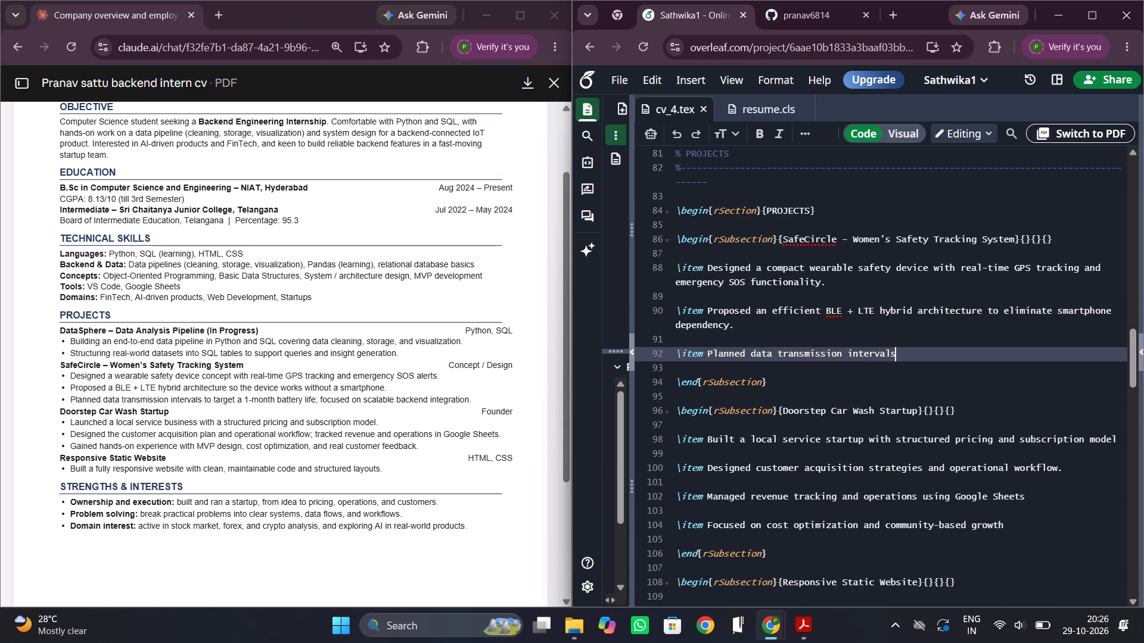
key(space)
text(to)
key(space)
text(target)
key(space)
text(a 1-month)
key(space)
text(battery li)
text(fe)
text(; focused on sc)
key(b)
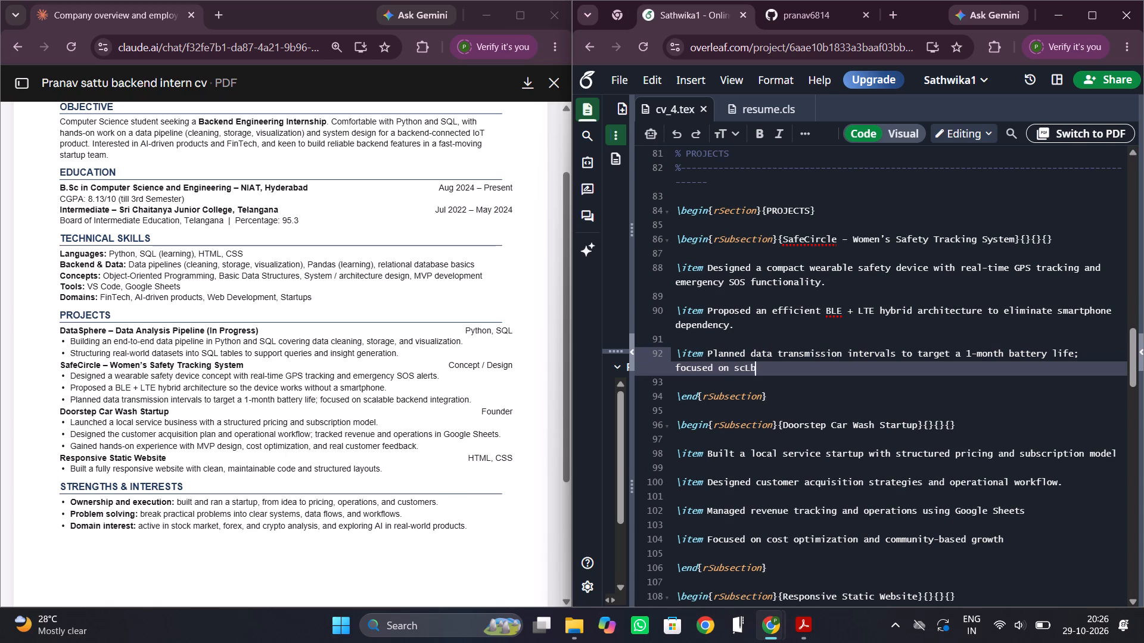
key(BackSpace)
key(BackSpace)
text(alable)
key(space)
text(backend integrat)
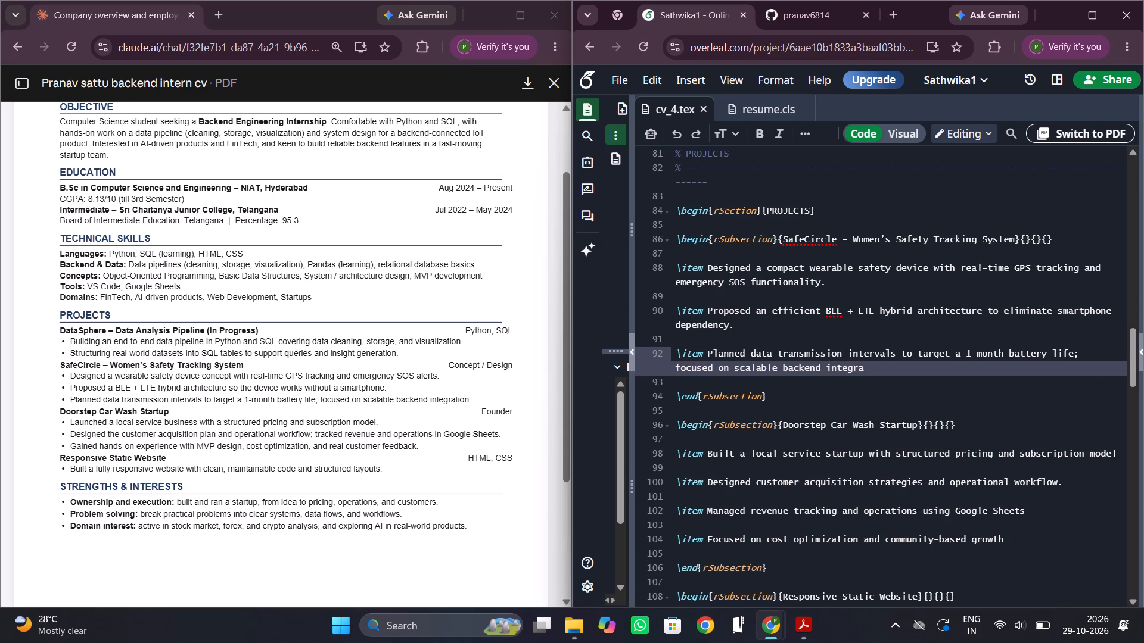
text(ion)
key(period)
Replace the first Doorstep Car Wash Startup \item text with "Launched a local service business with a structured pricing and subscription model.".
scroll(933, 436, down, 1)
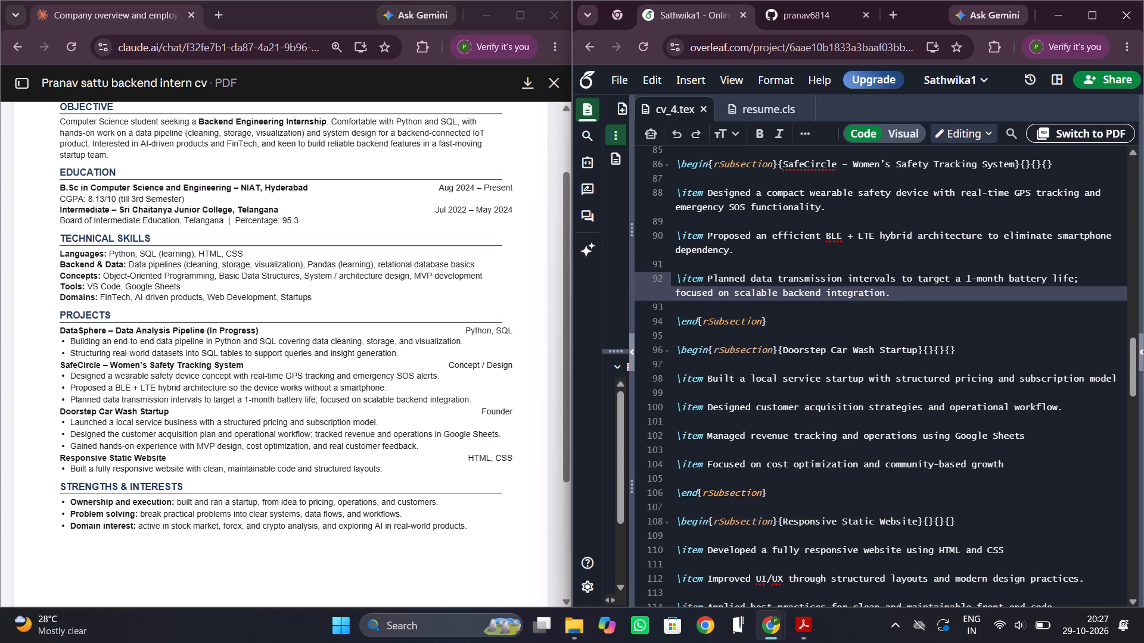
drag(707, 379, 1115, 373)
key(BackSpace)
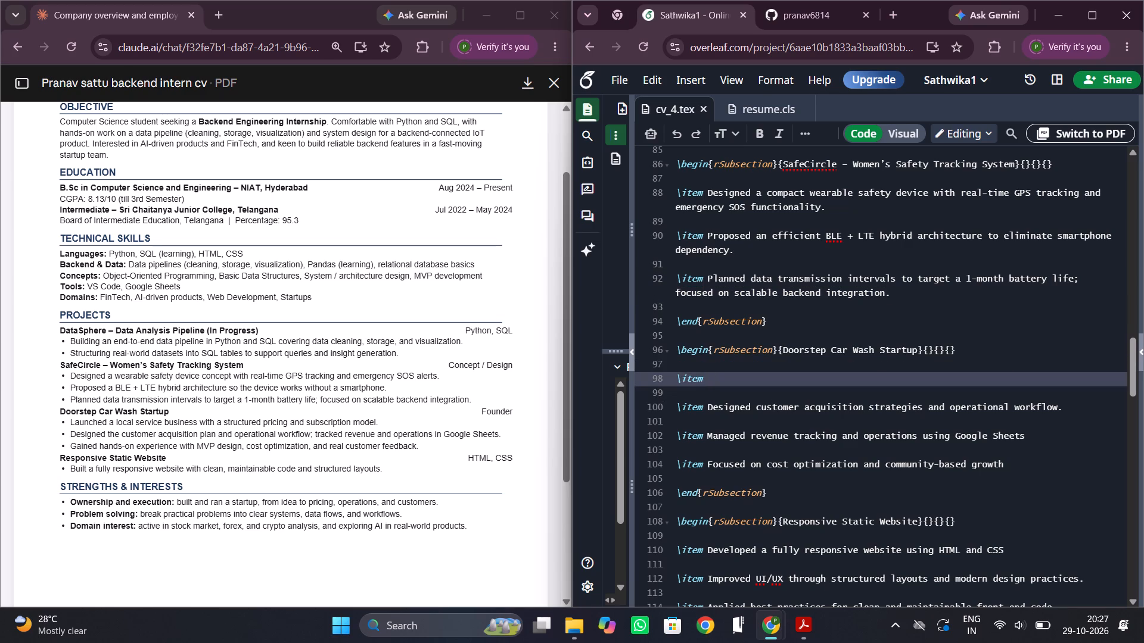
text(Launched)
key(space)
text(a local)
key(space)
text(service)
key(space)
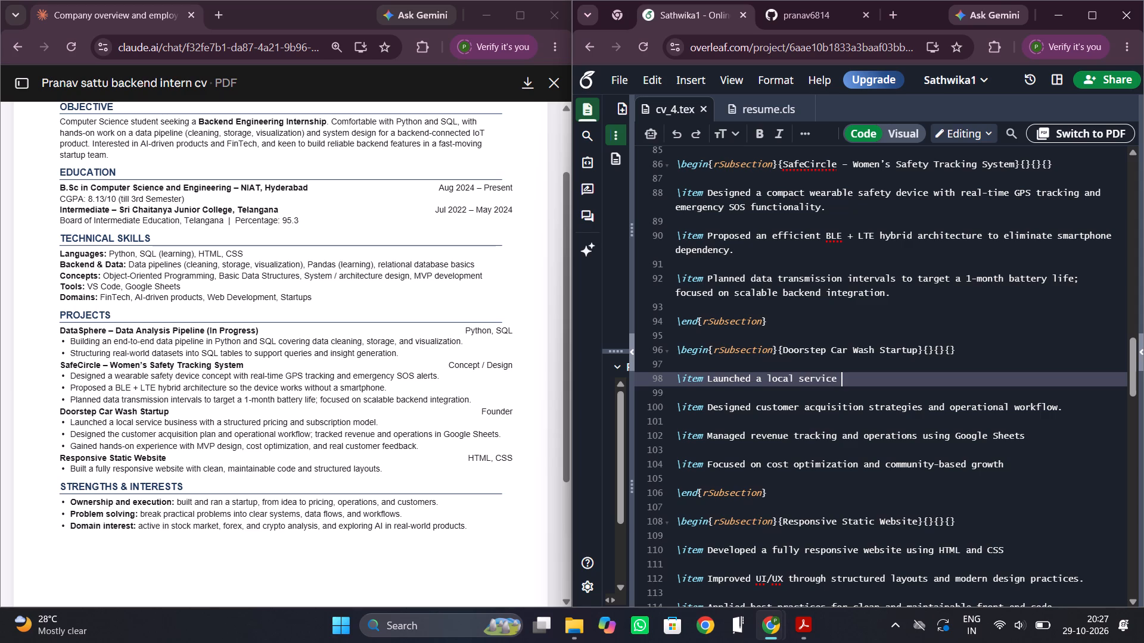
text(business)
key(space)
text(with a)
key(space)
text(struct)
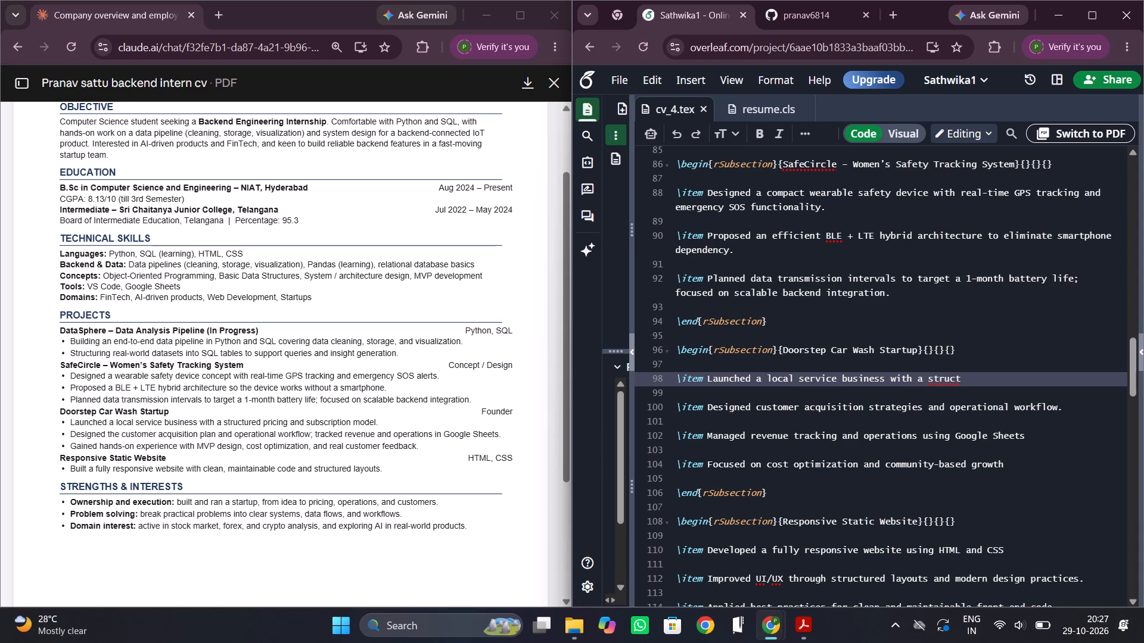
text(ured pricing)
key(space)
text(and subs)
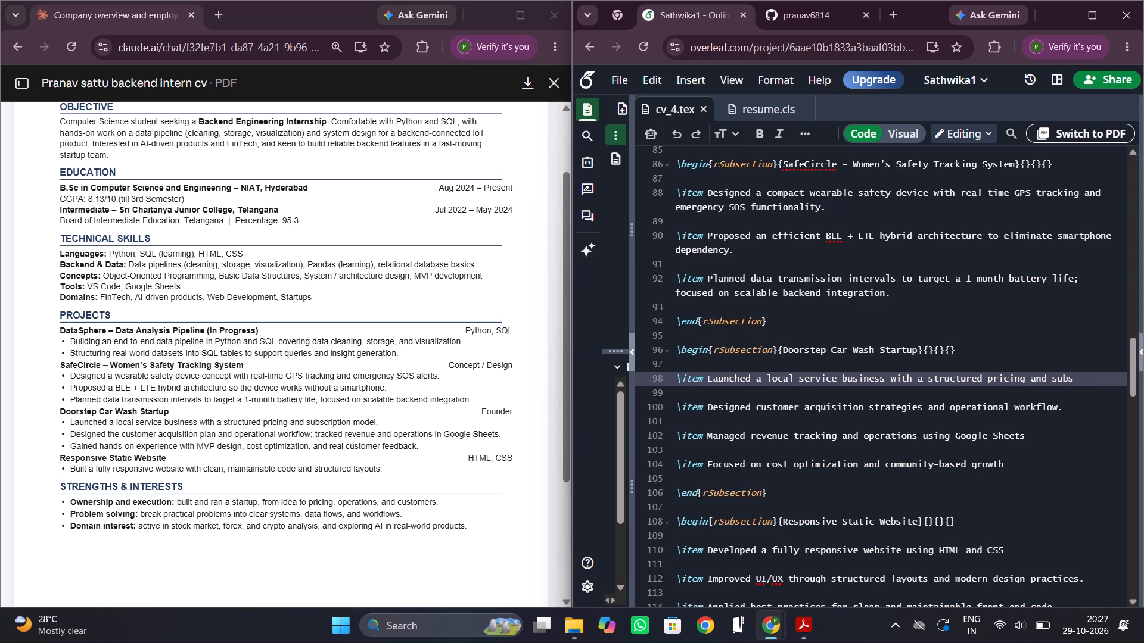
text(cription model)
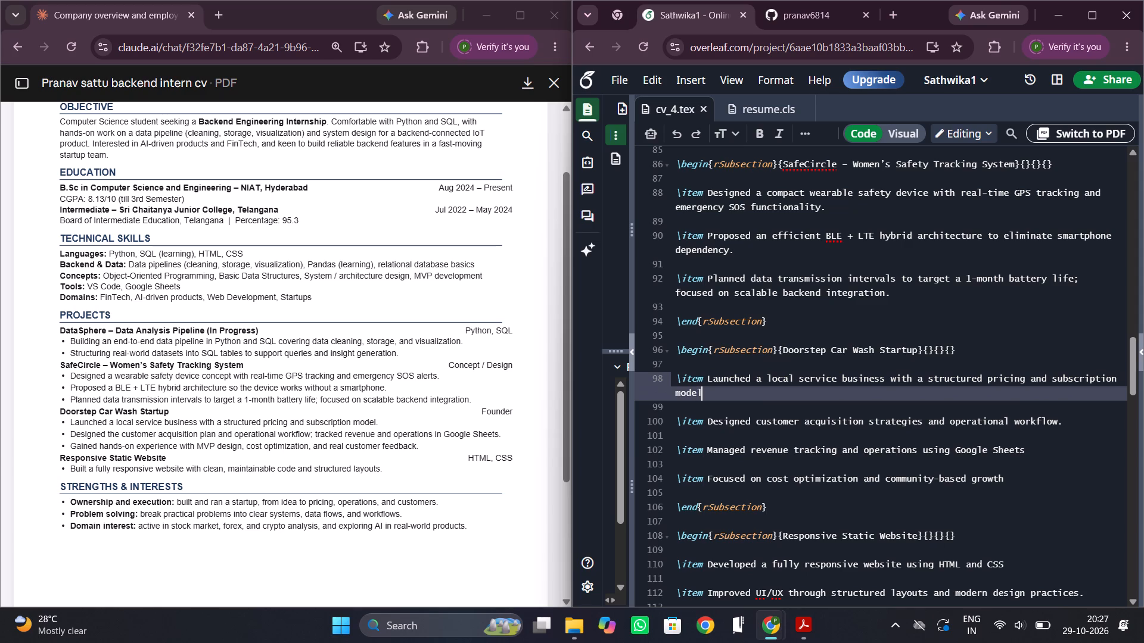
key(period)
Reword the second Doorstep Car Wash \item to "Designed the customer acquisition plan and operational workflow; tracked revenue and operations in Google Sheets.".
click(761, 438)
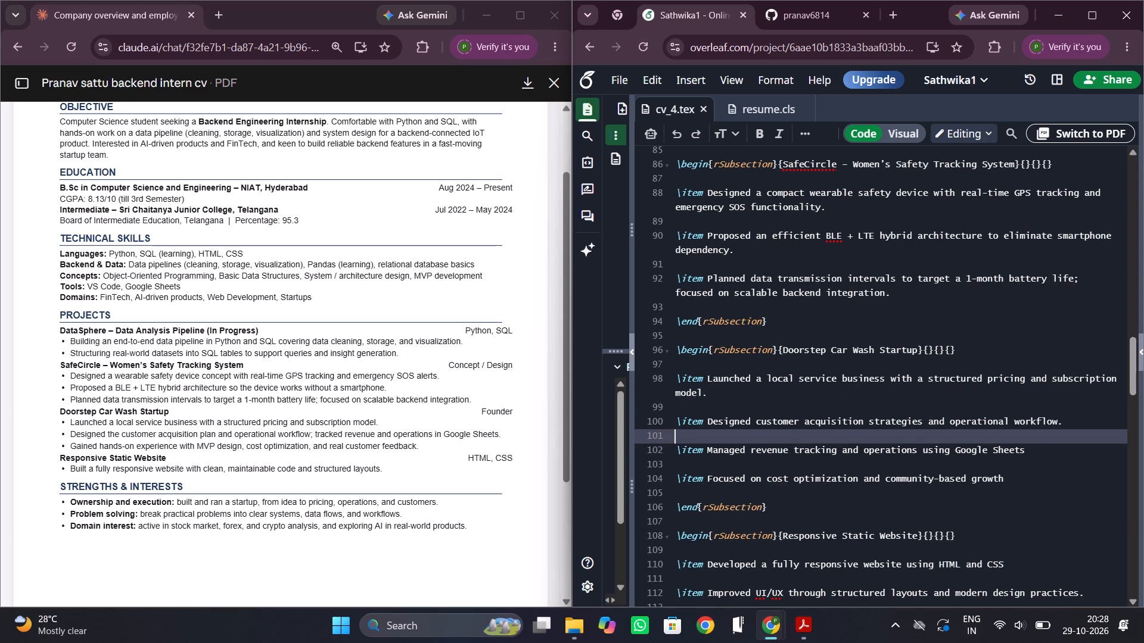
click(754, 420)
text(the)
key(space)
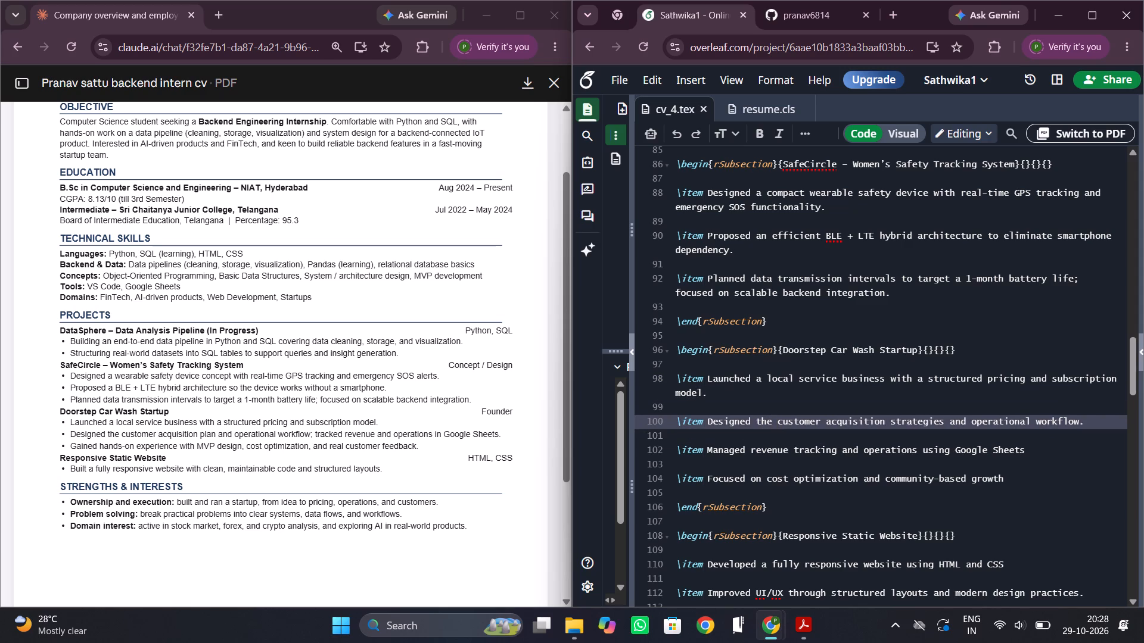
drag(1086, 423, 879, 423)
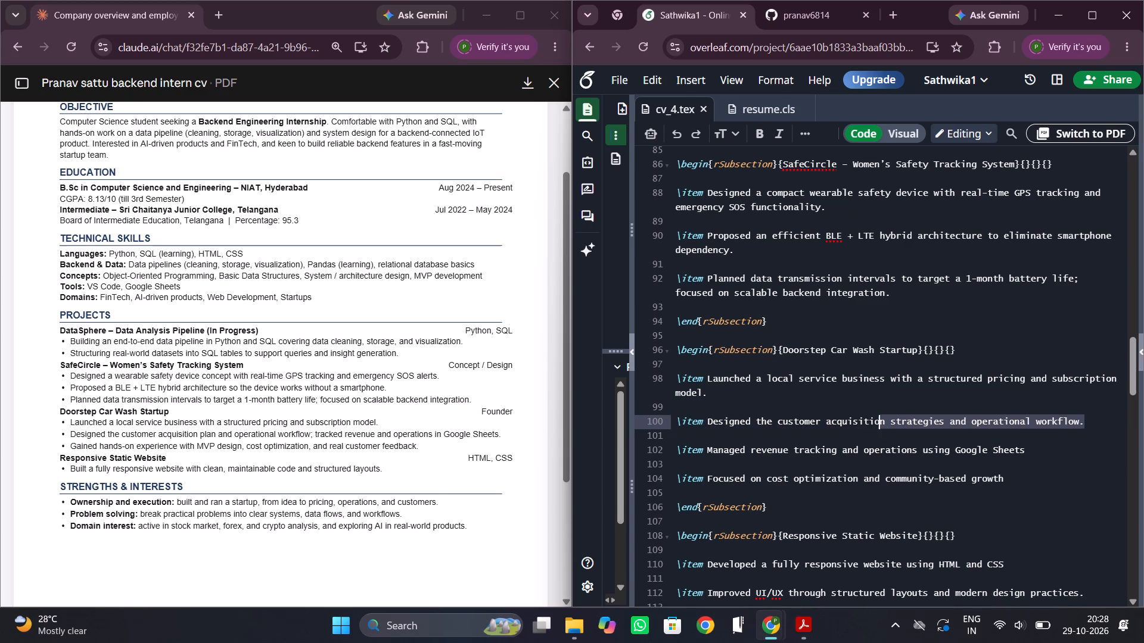
drag(879, 423, 893, 421)
key(BackSpace)
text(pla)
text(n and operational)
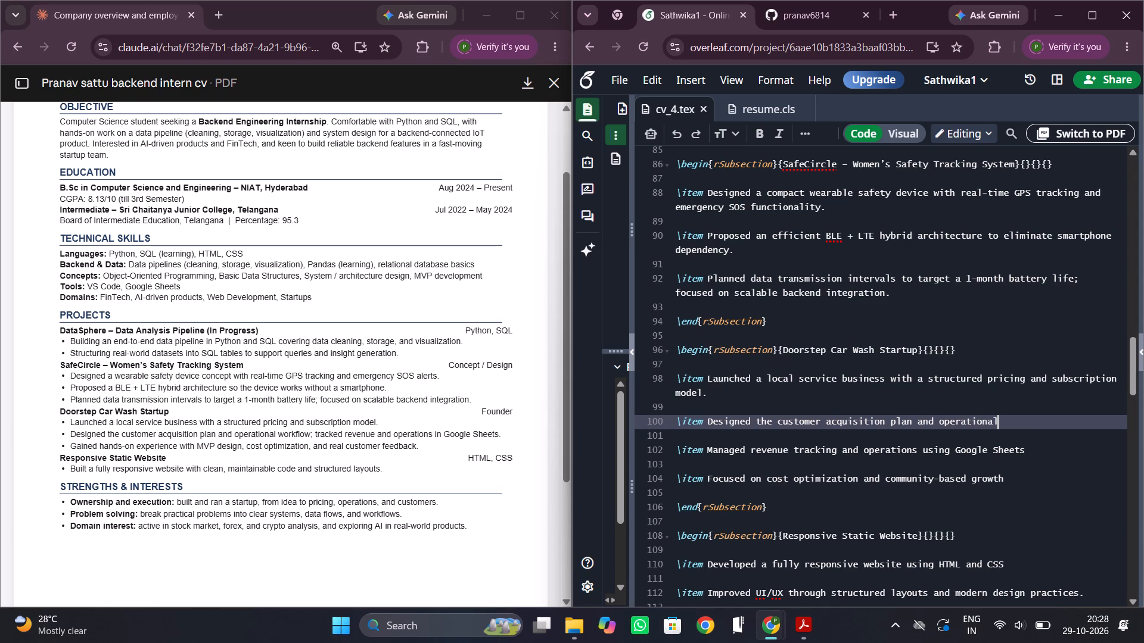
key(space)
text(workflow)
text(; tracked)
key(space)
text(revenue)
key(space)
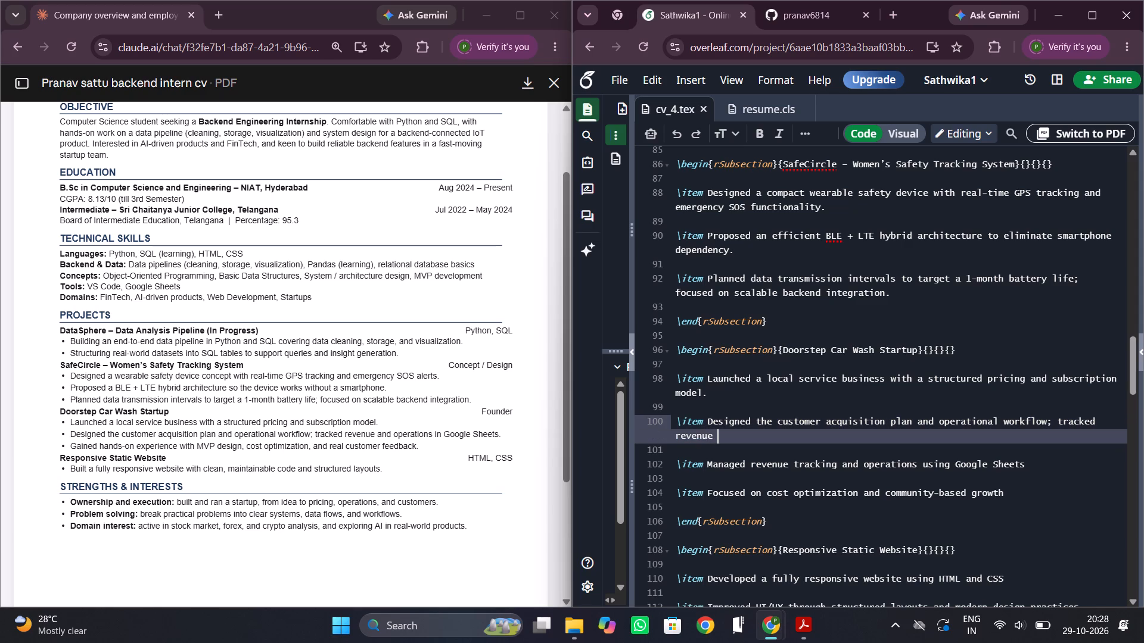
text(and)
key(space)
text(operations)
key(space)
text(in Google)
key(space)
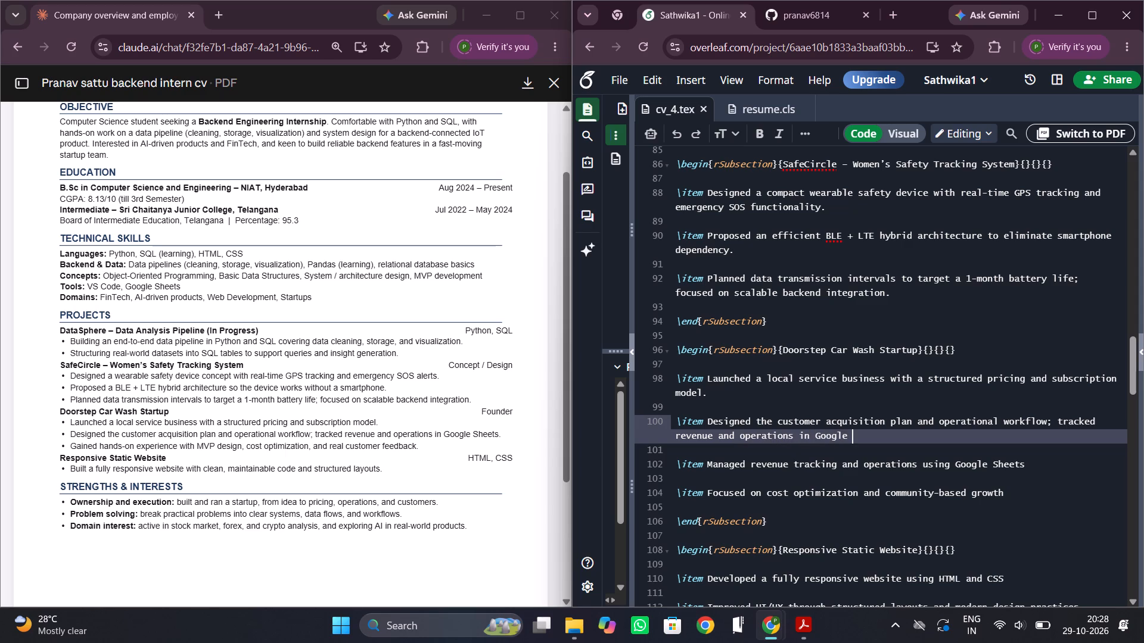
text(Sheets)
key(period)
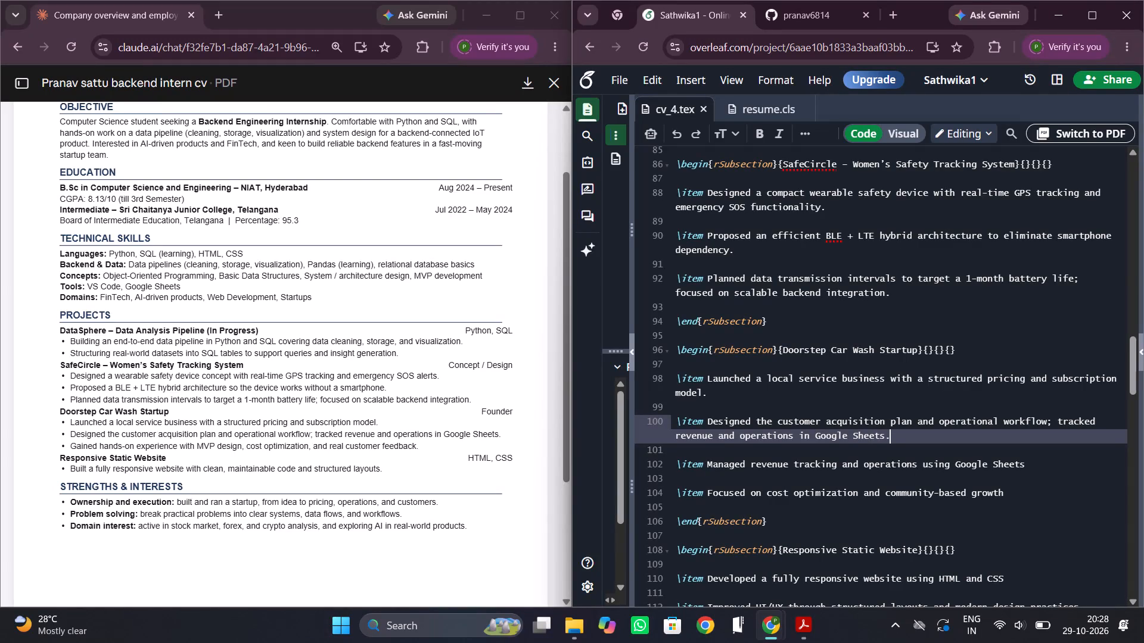
Delete the fourth Doorstep Car Wash \item, "Focused on cost optimization and community-based growth", along with its extra blank line.
drag(1014, 496, 722, 485)
key(BackSpace)
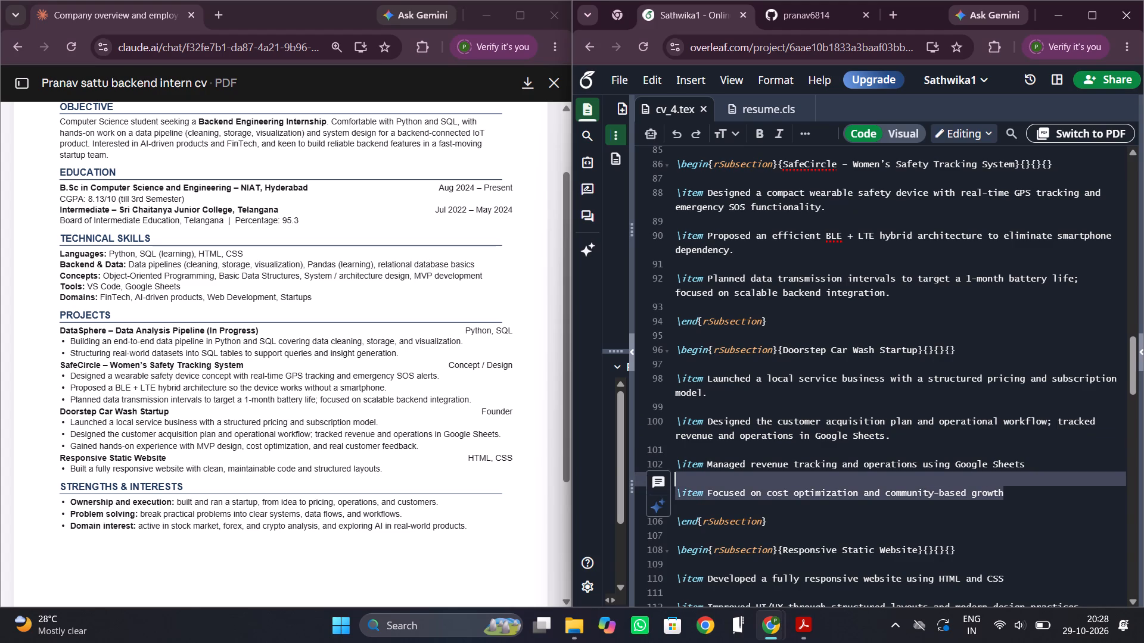
key(BackSpace)
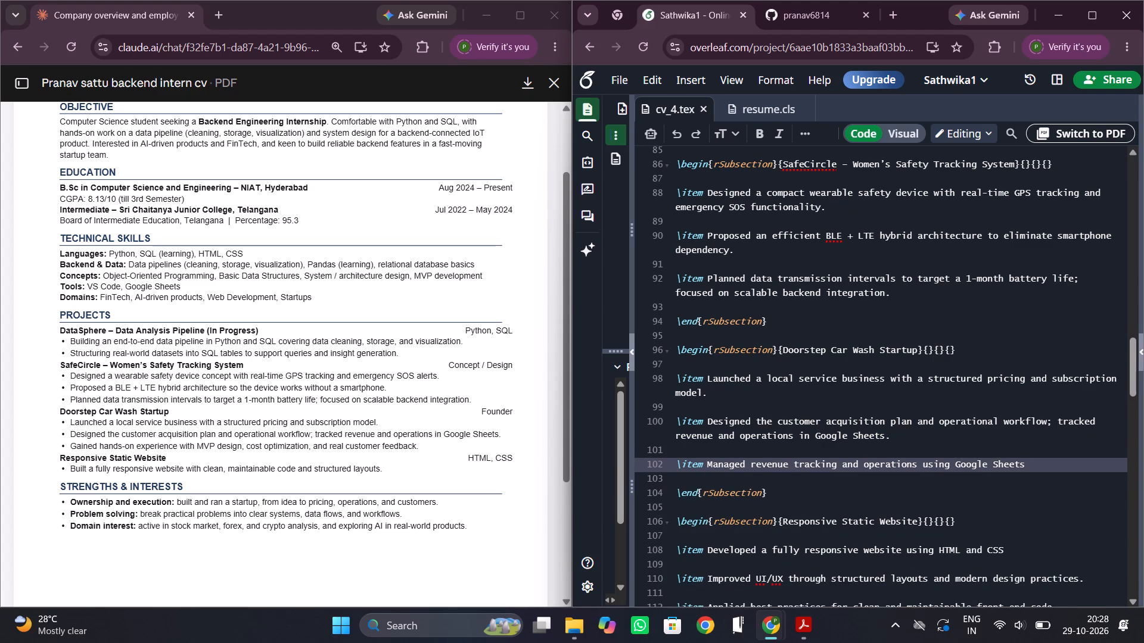
Replace the third Doorstep Car Wash \item text with "Gained hands-on experience with MVP design, cost optimization, and real customer feedback".
drag(1038, 465, 707, 467)
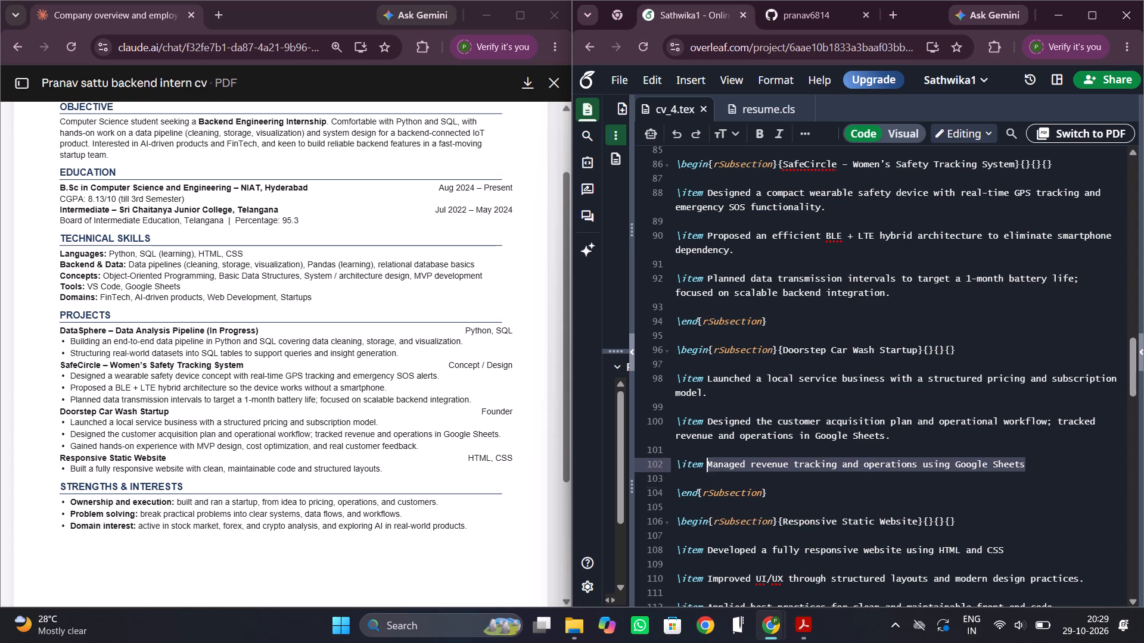
key(BackSpace)
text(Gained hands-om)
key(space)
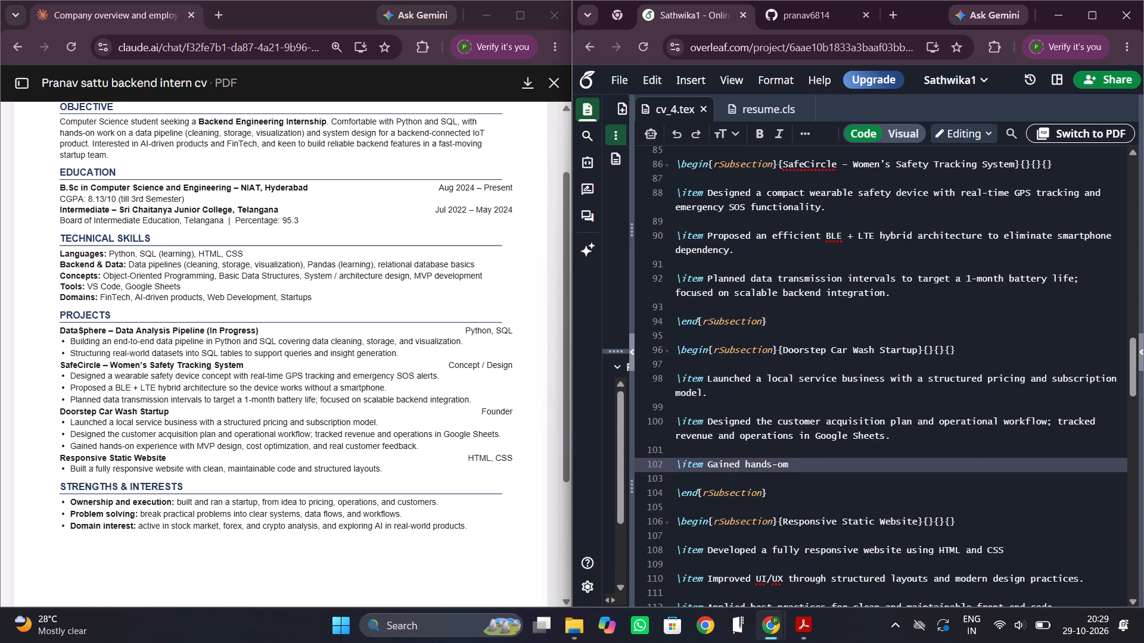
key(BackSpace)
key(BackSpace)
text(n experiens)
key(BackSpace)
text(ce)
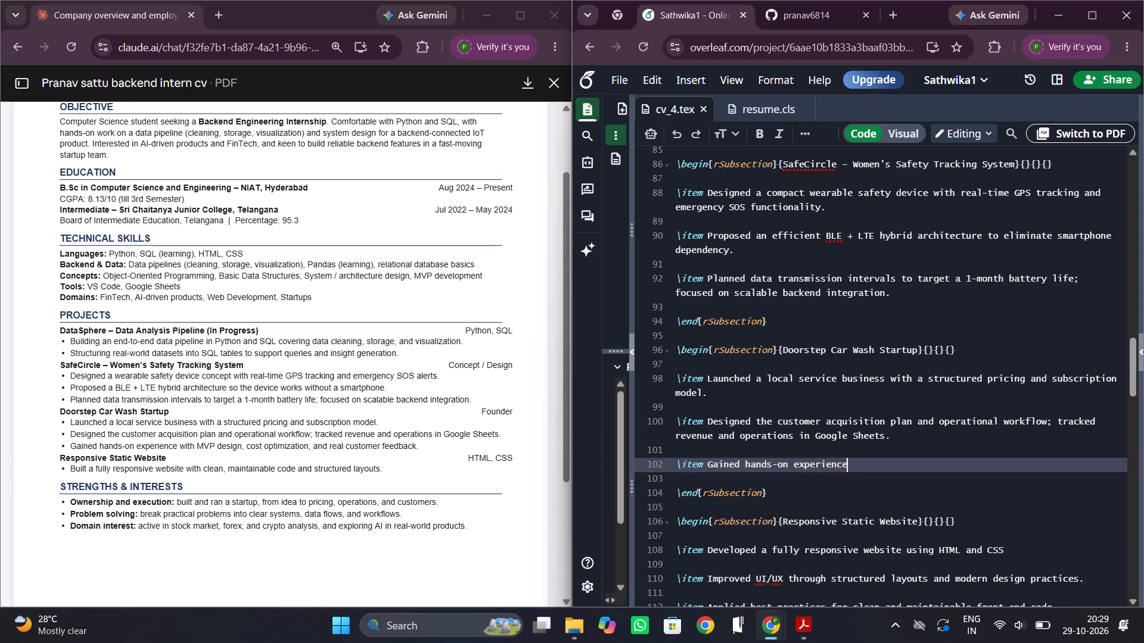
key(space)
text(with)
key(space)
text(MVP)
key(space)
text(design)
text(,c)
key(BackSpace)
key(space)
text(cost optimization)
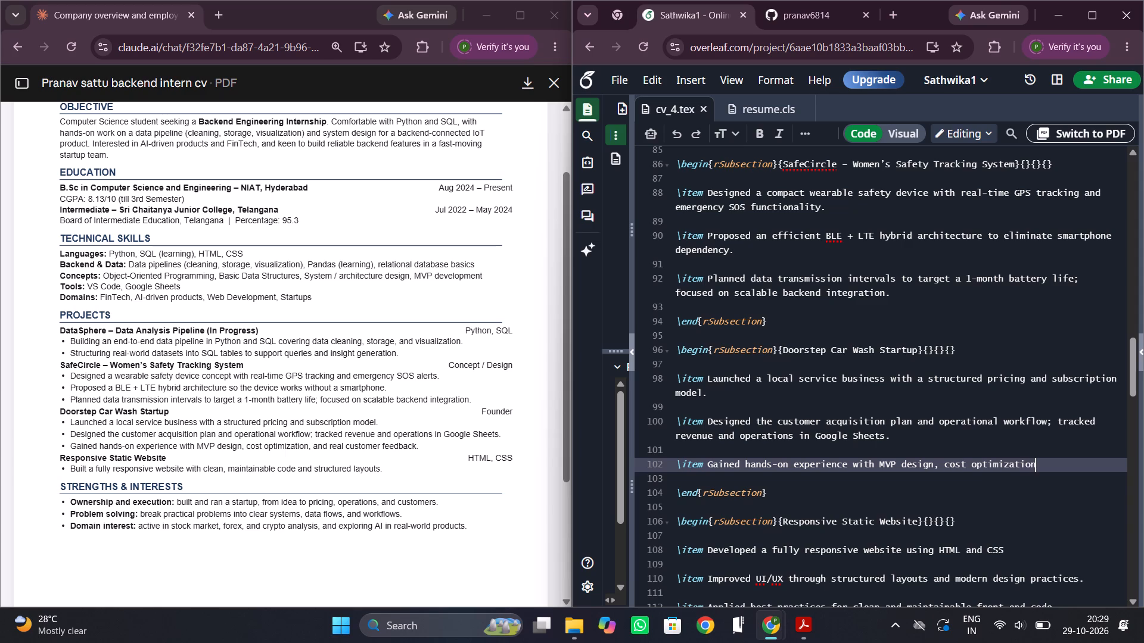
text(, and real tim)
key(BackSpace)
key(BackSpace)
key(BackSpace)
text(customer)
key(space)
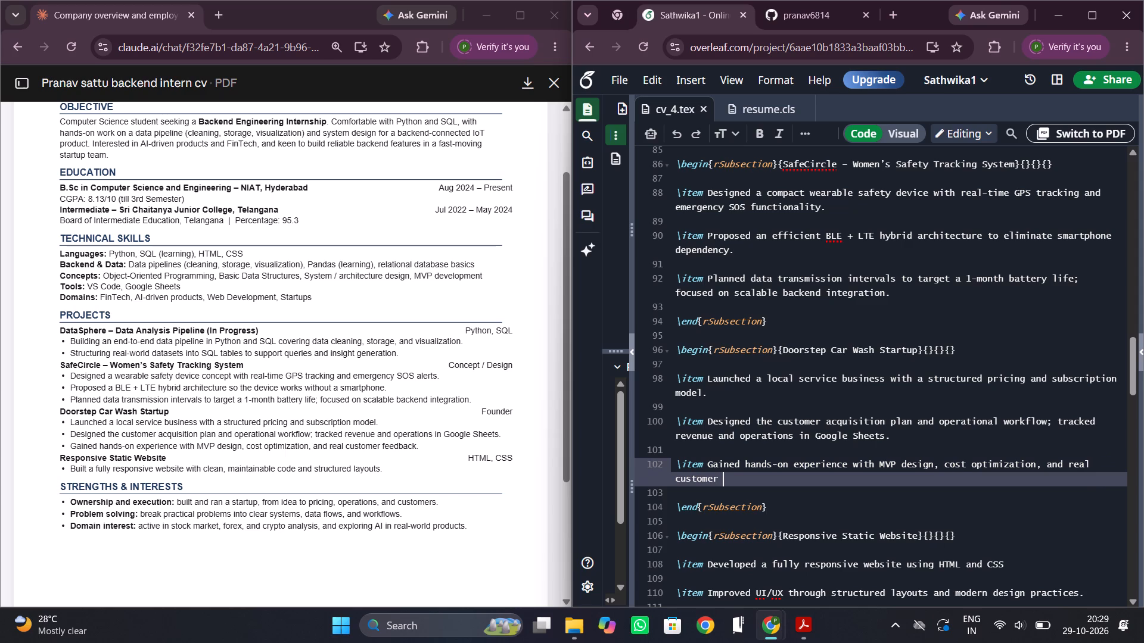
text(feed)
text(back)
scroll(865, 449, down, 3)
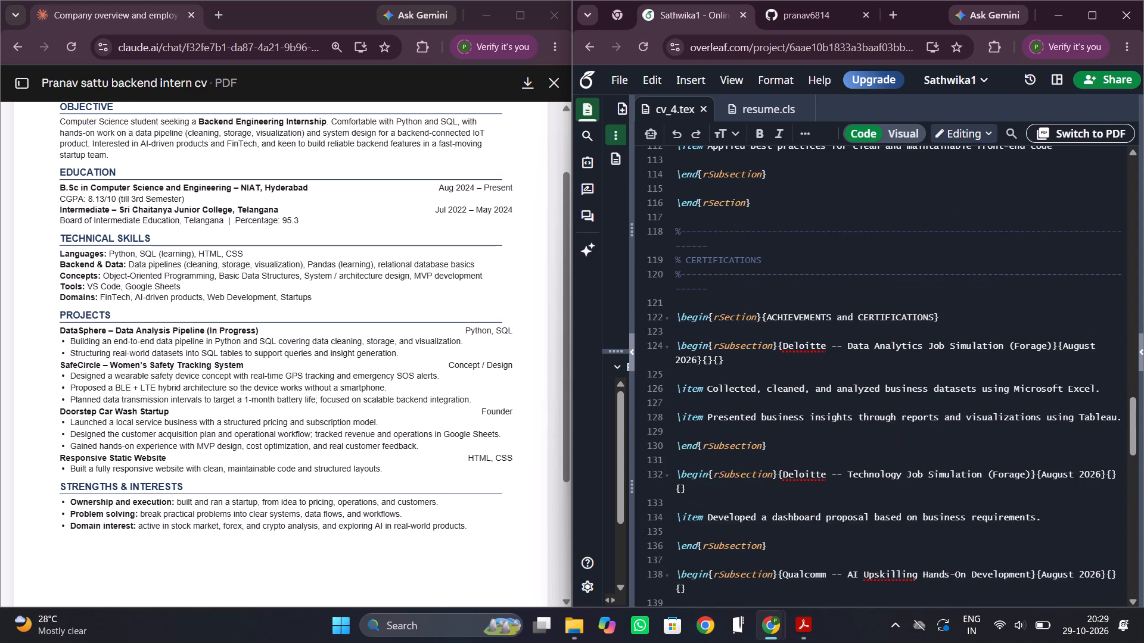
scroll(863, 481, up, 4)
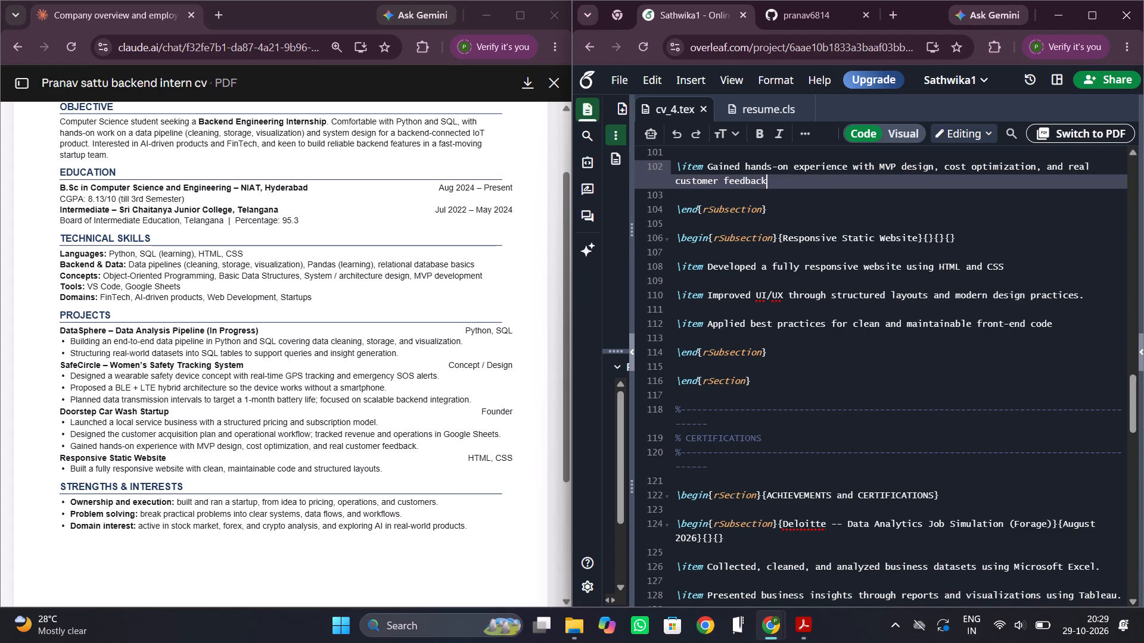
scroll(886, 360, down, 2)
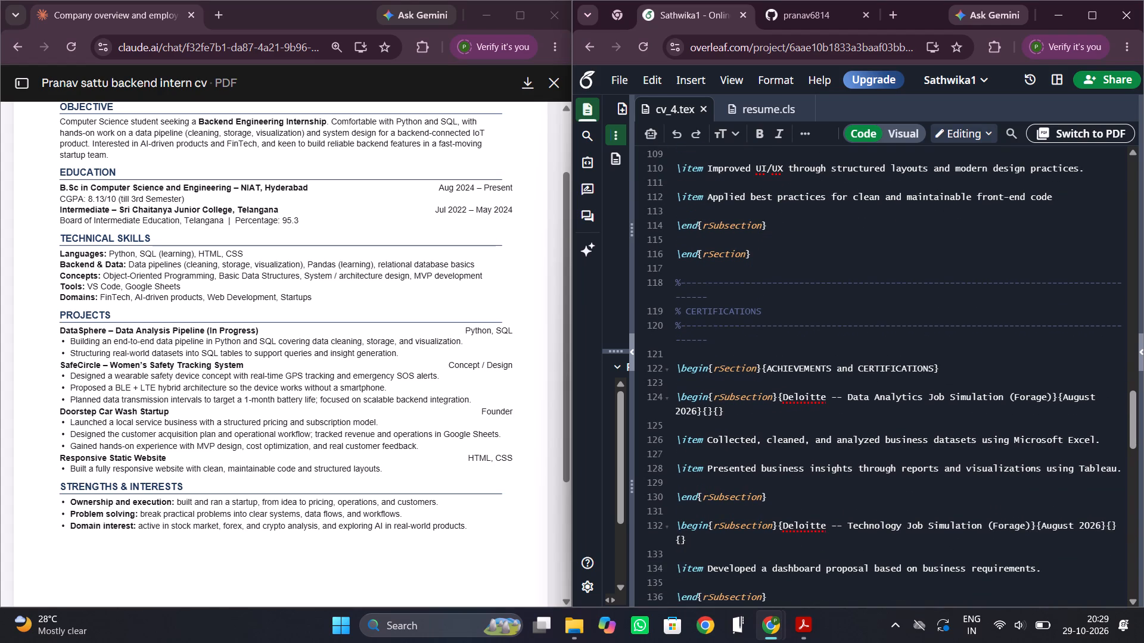
Review the backend intern CV PDF and the achievements and certifications entries in cv_4.tex.
scroll(385, 482, down, 1)
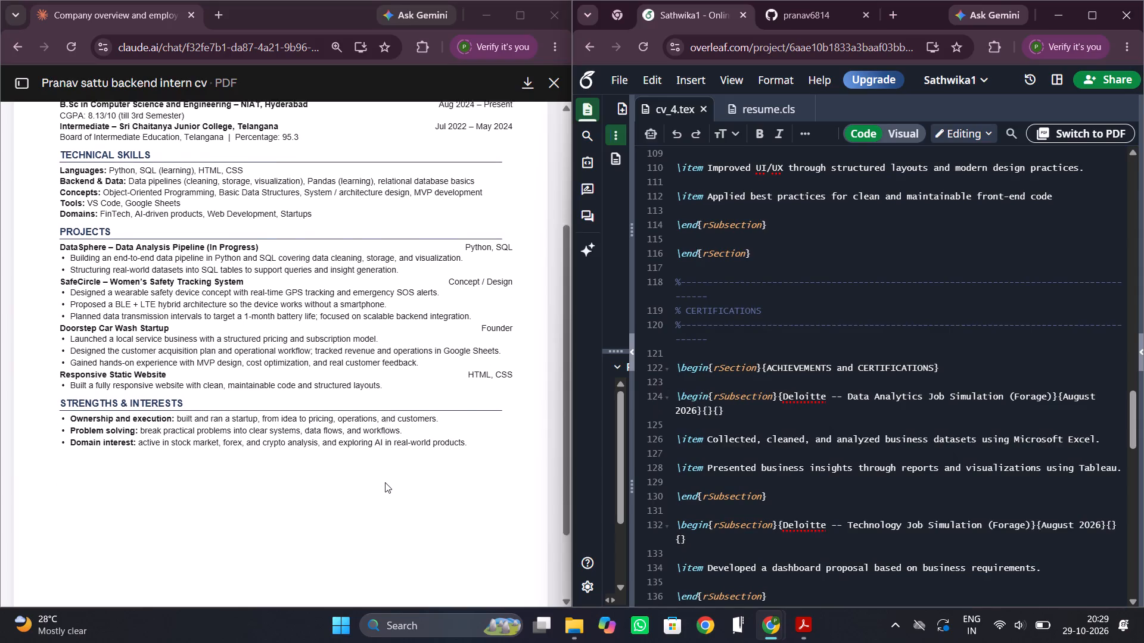
scroll(385, 482, down, 2)
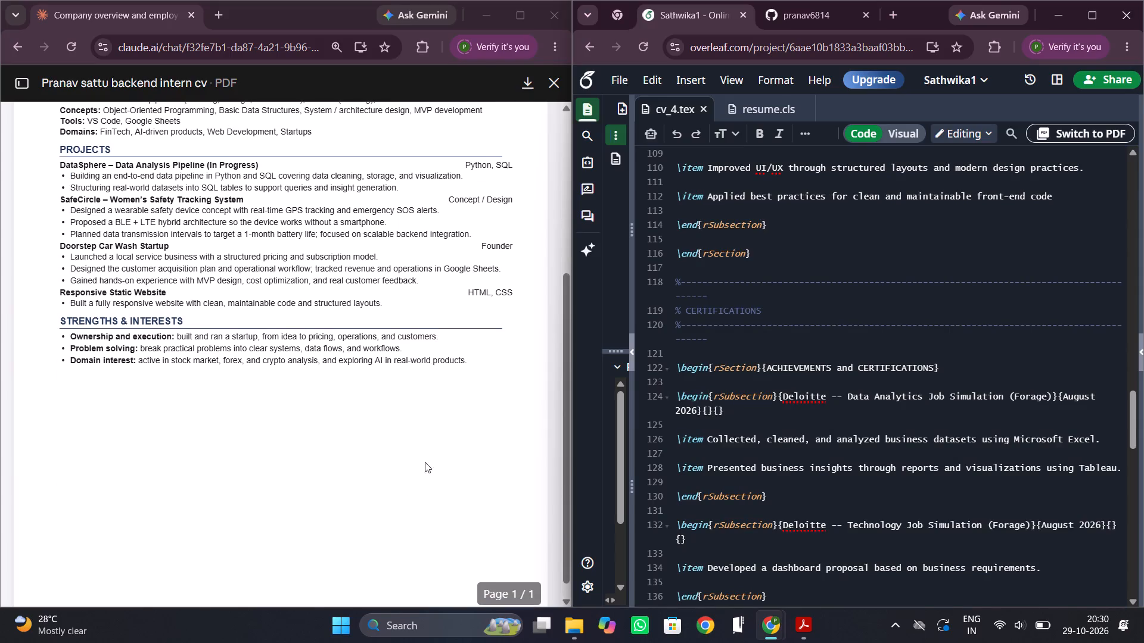
scroll(431, 372, up, 2)
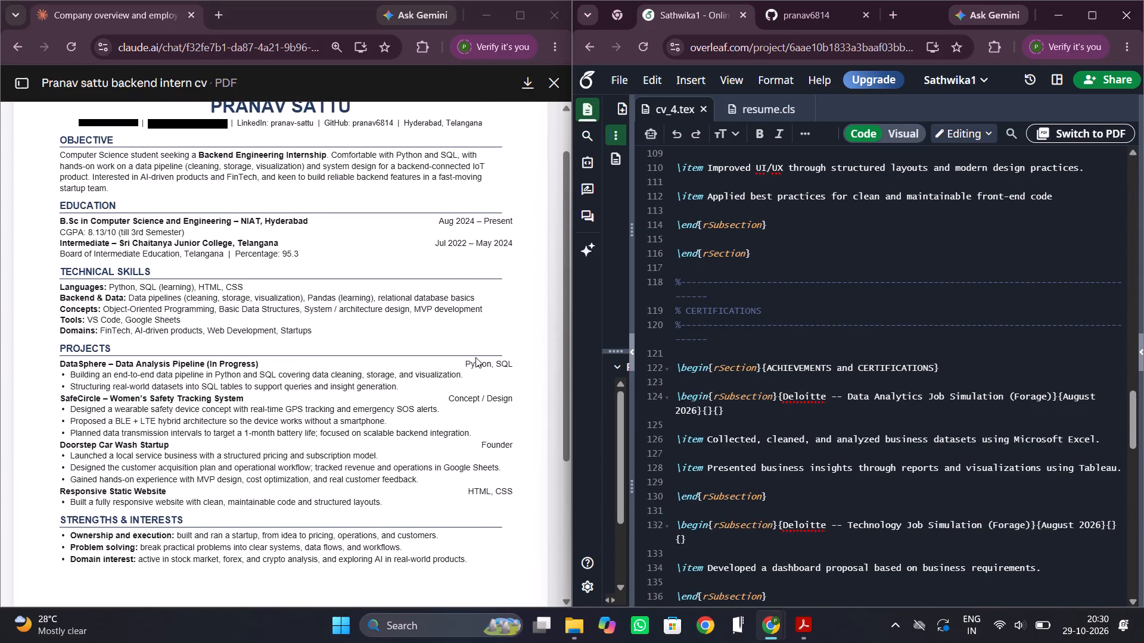
scroll(762, 322, down, 1)
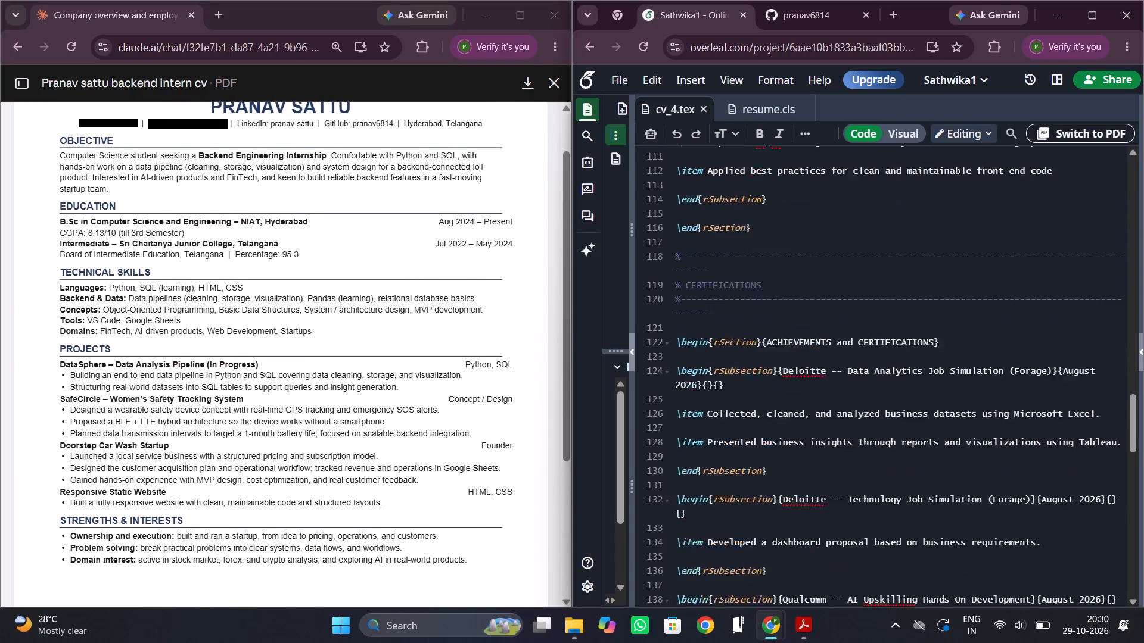
scroll(762, 322, down, 1)
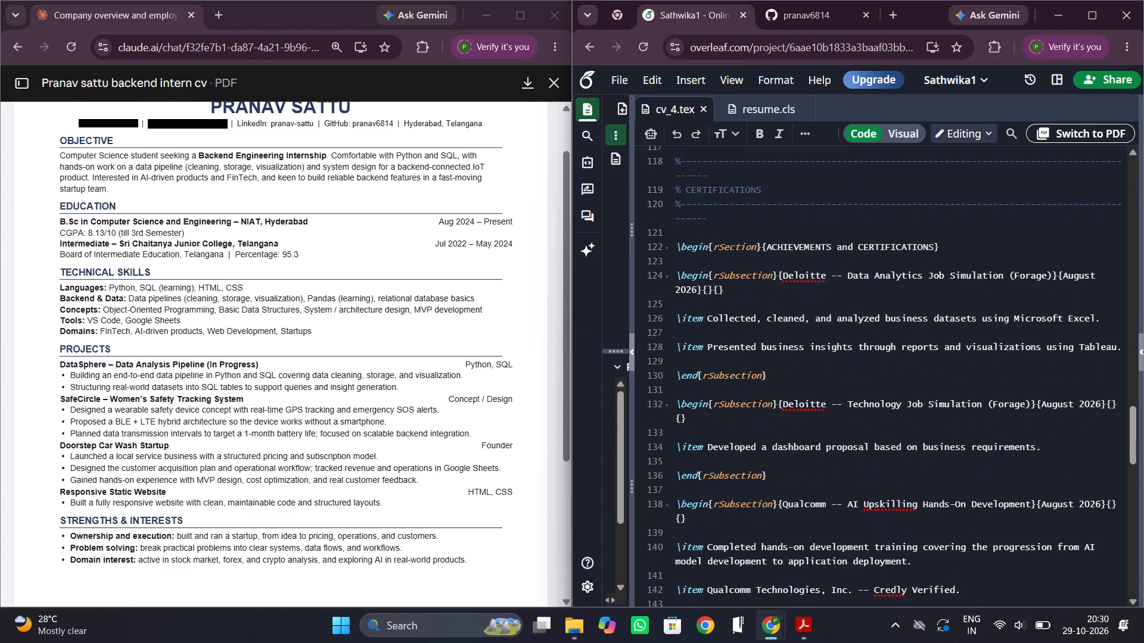
scroll(762, 322, down, 3)
scroll(762, 322, right, 2)
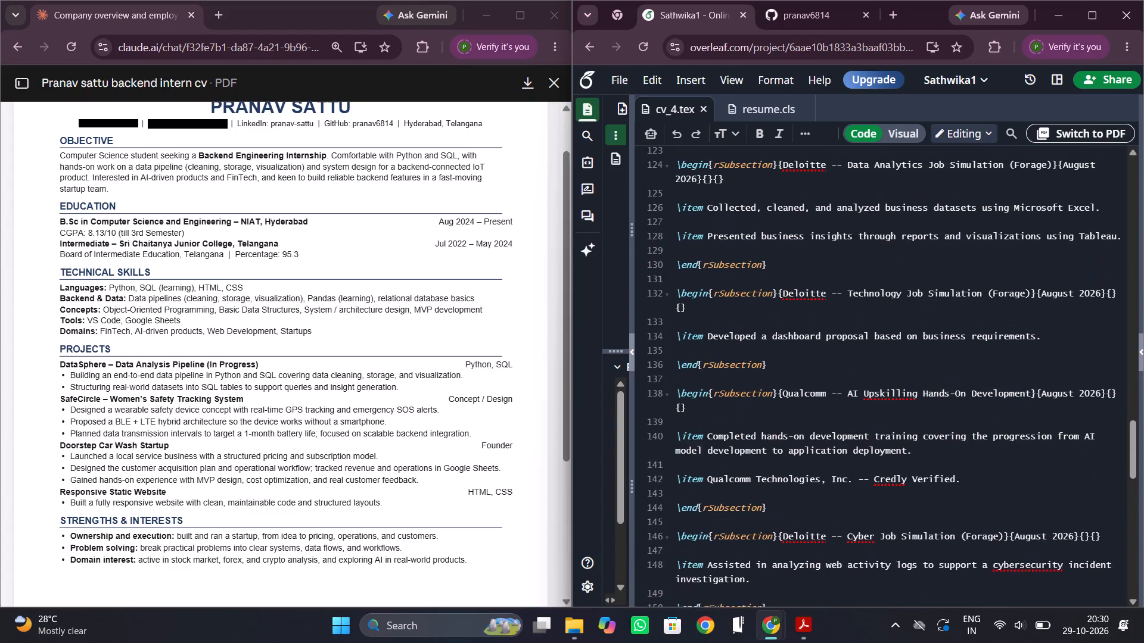
scroll(762, 322, right, 1)
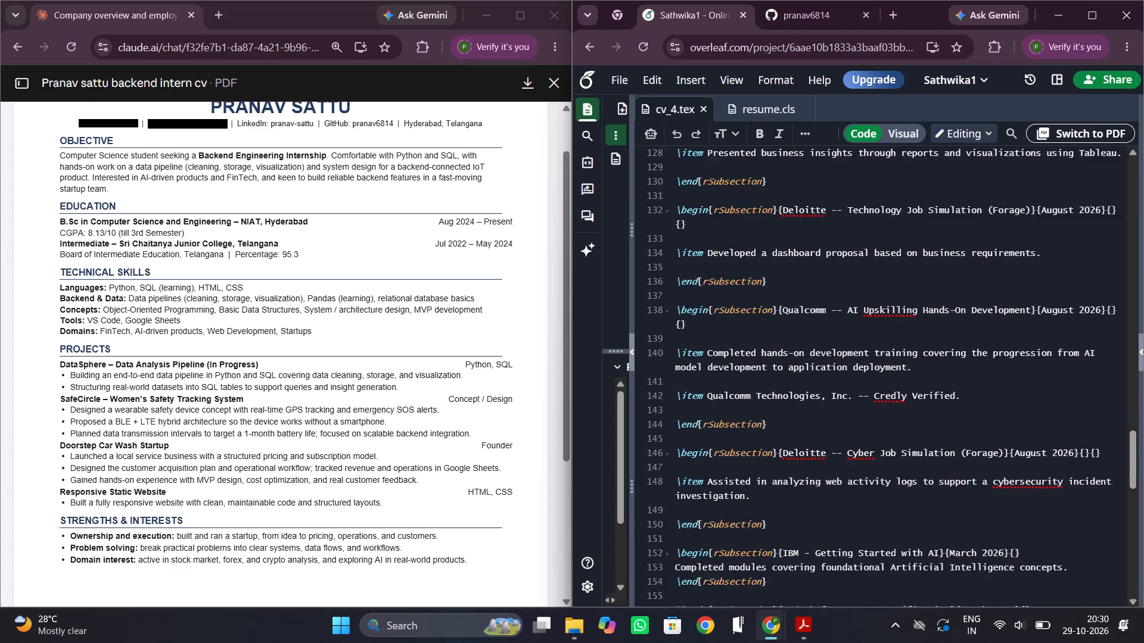
scroll(762, 322, right, 1)
scroll(762, 322, down, 3)
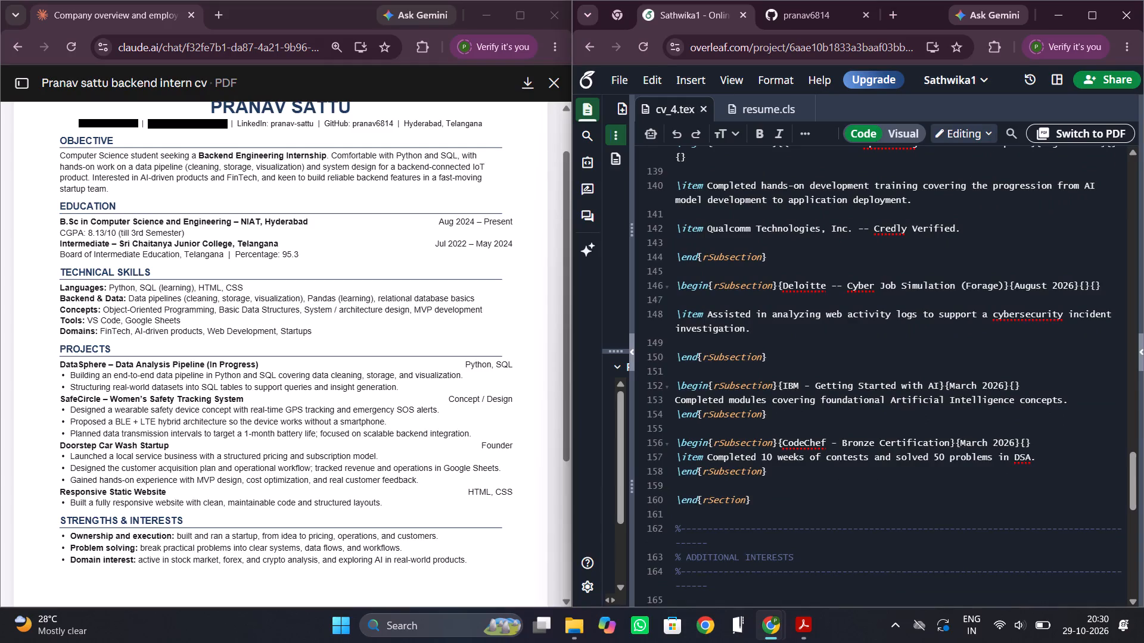
Delete the "IBM - Getting Started with AI" rSubsection from the achievements and certifications section.
drag(792, 416, 729, 406)
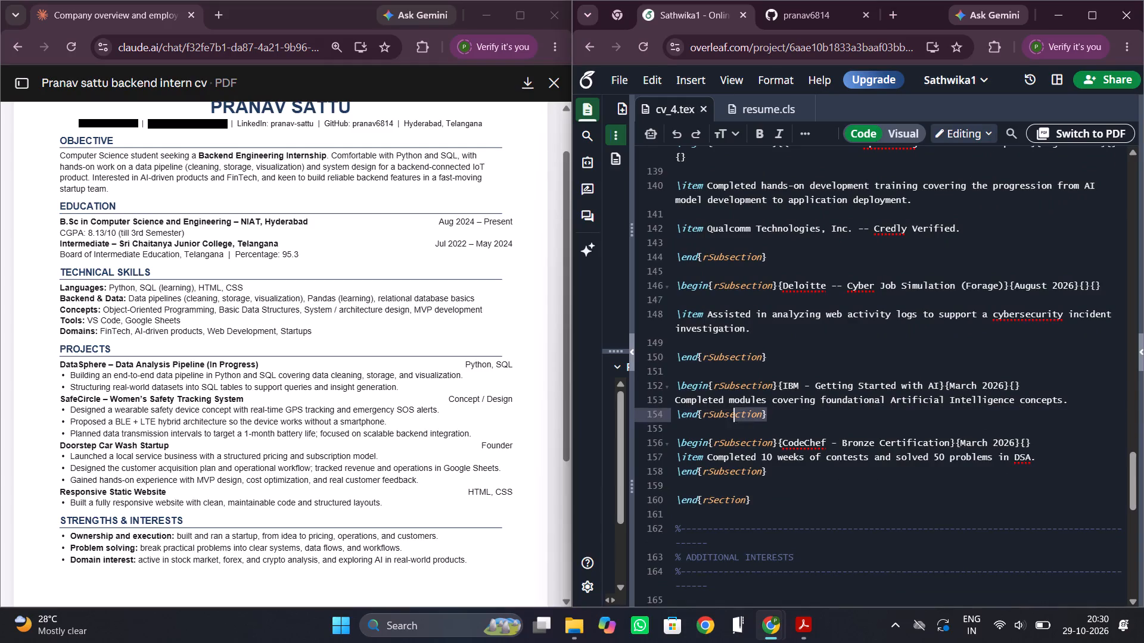
drag(729, 406, 676, 384)
key(BackSpace)
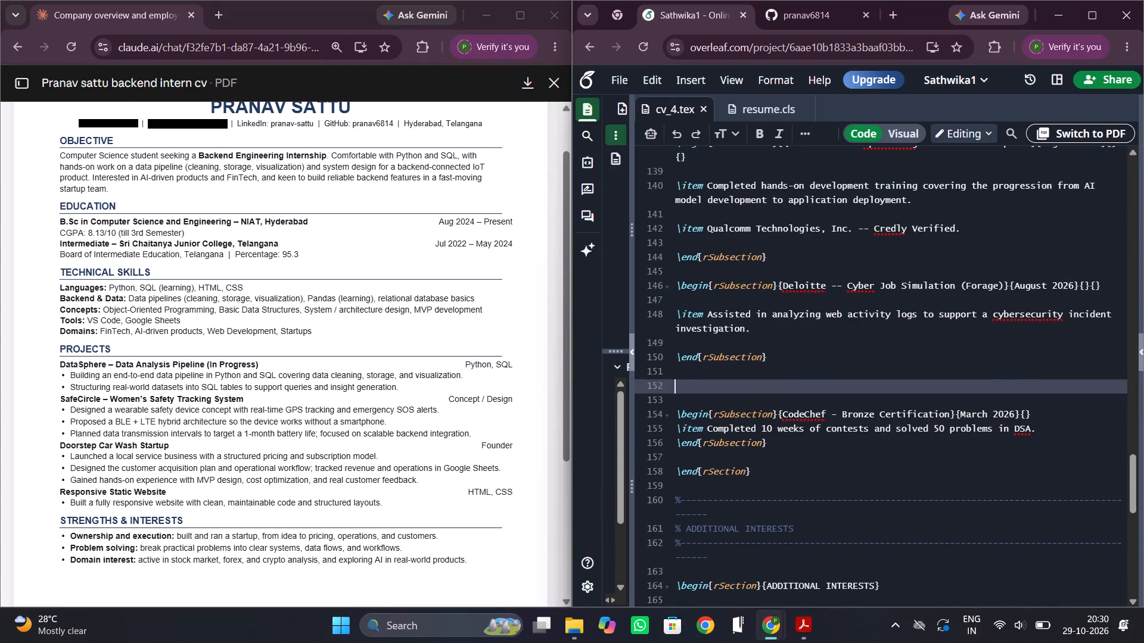
Delete the "CodeChef - Bronze Certification" rSubsection along with the extra blank lines before it.
drag(773, 439, 680, 397)
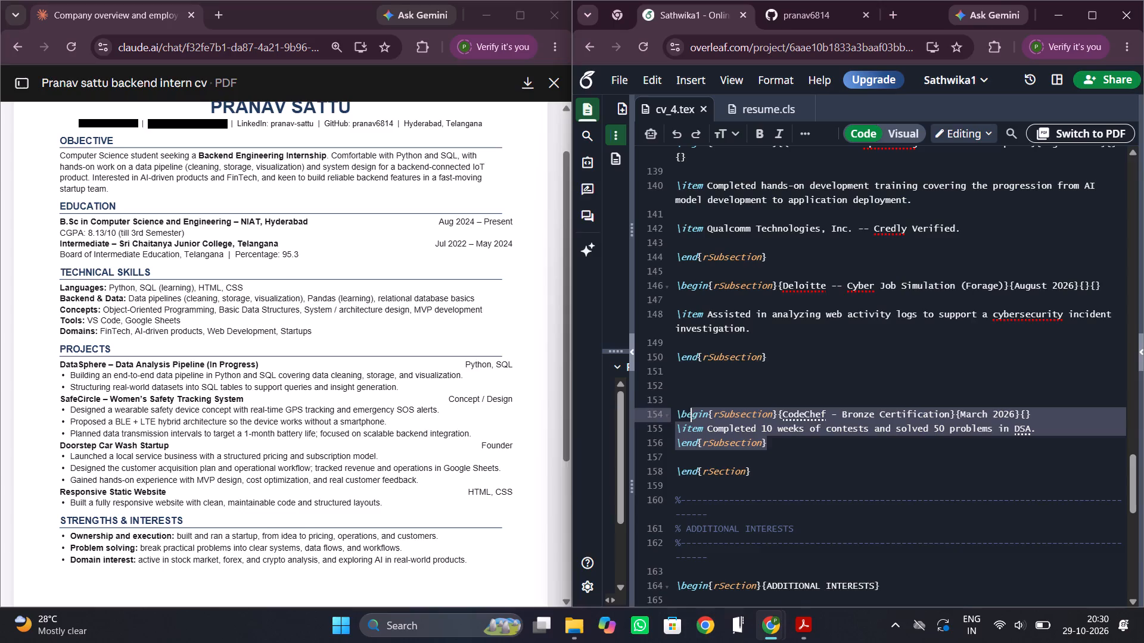
drag(680, 397, 677, 388)
key(BackSpace)
key(BackSpace)
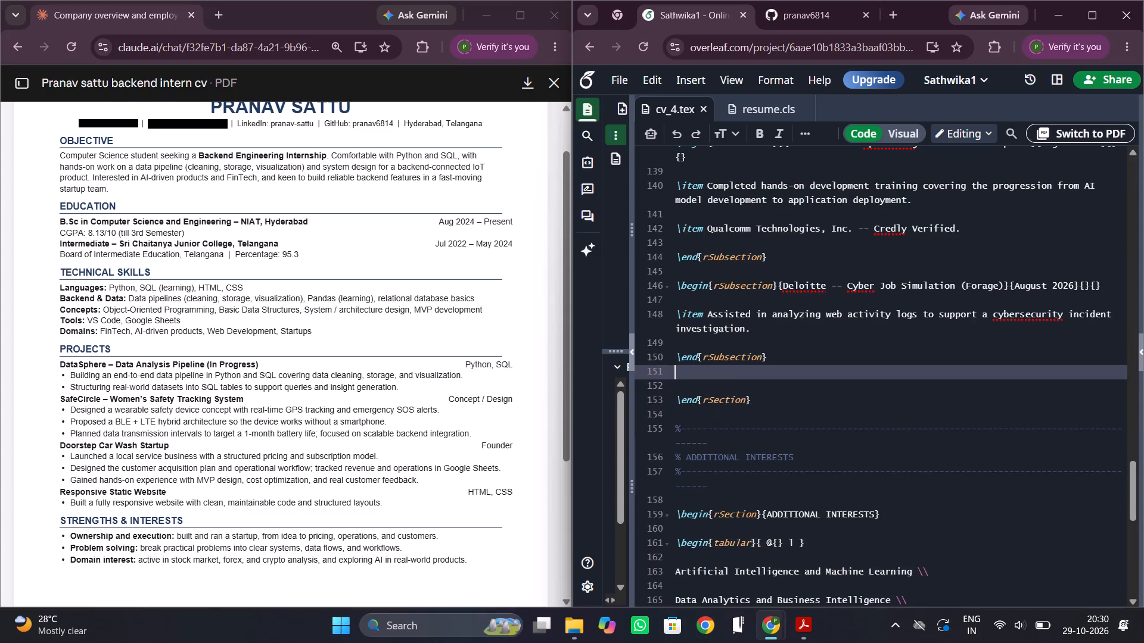
key(BackSpace)
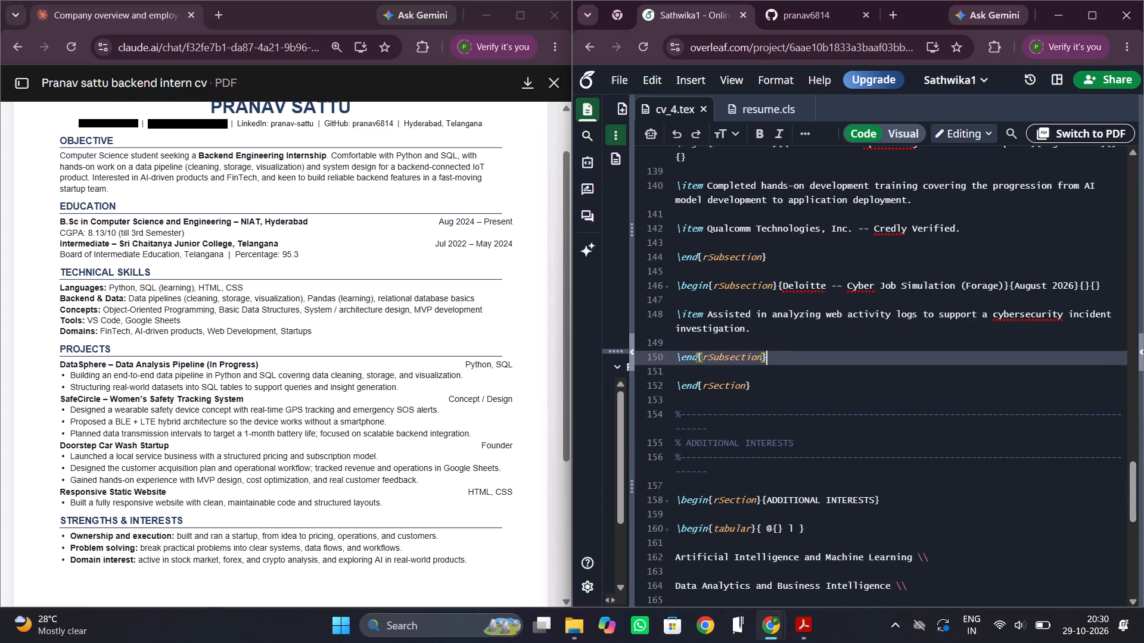
Rename the ADDITIONAL INTERESTS rSection title to "STRENGTHS and INTERESTS".
scroll(800, 522, down, 2)
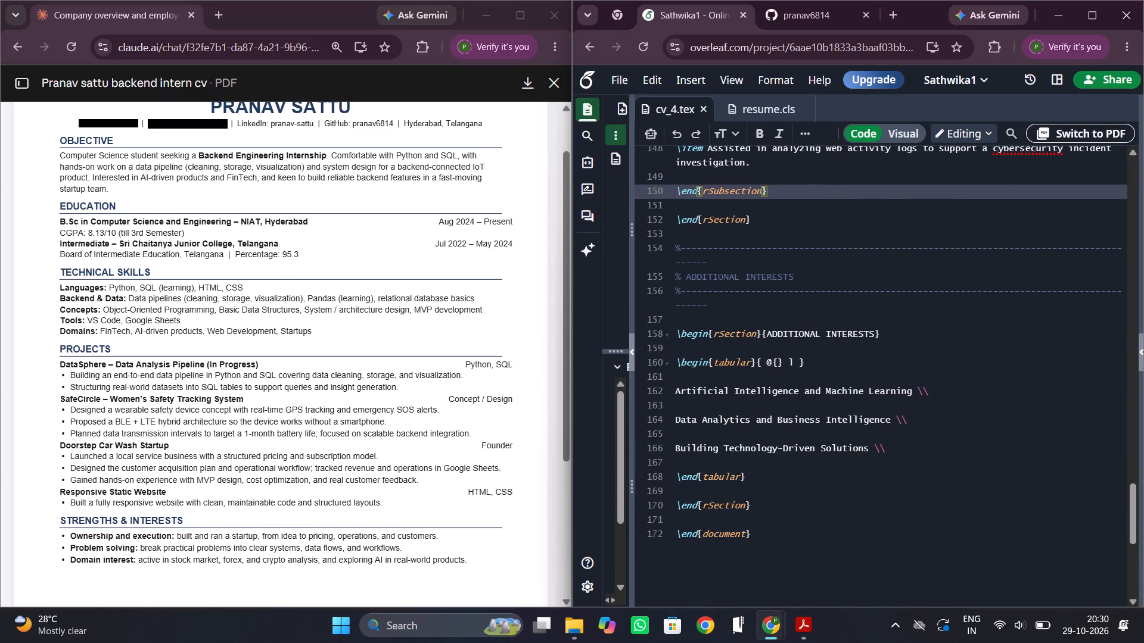
click(819, 336)
key(BackSpace)
key(BackSpace)
key(BackSpace)
key(BackSpace)
key(BackSpace)
key(BackSpace)
key(BackSpace)
key(BackSpace)
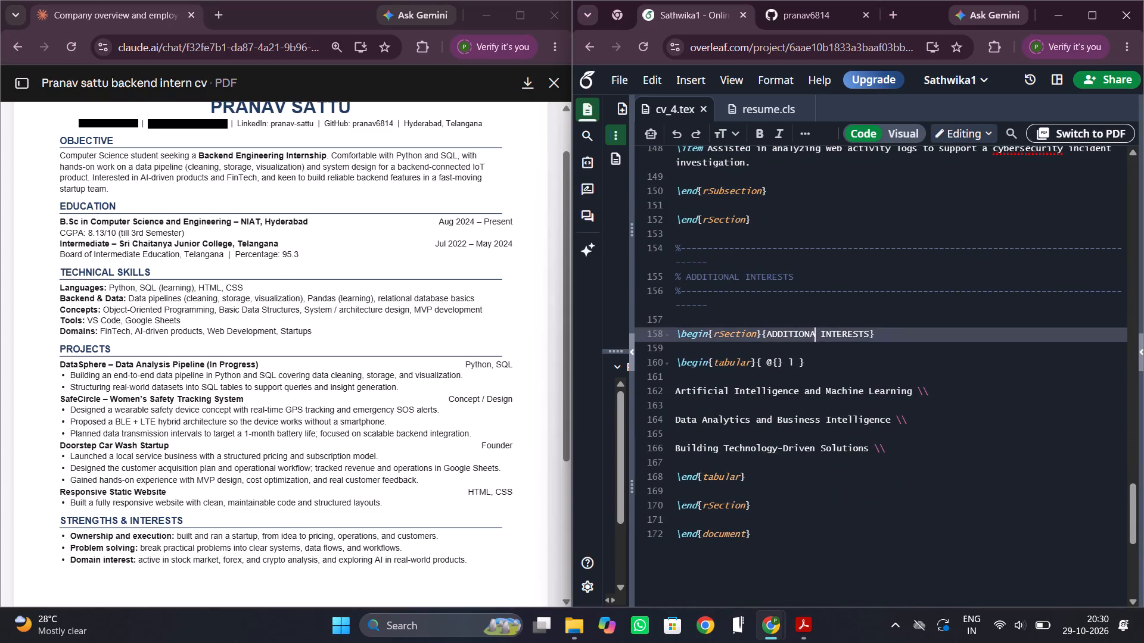
key(BackSpace)
key(BackSpace)
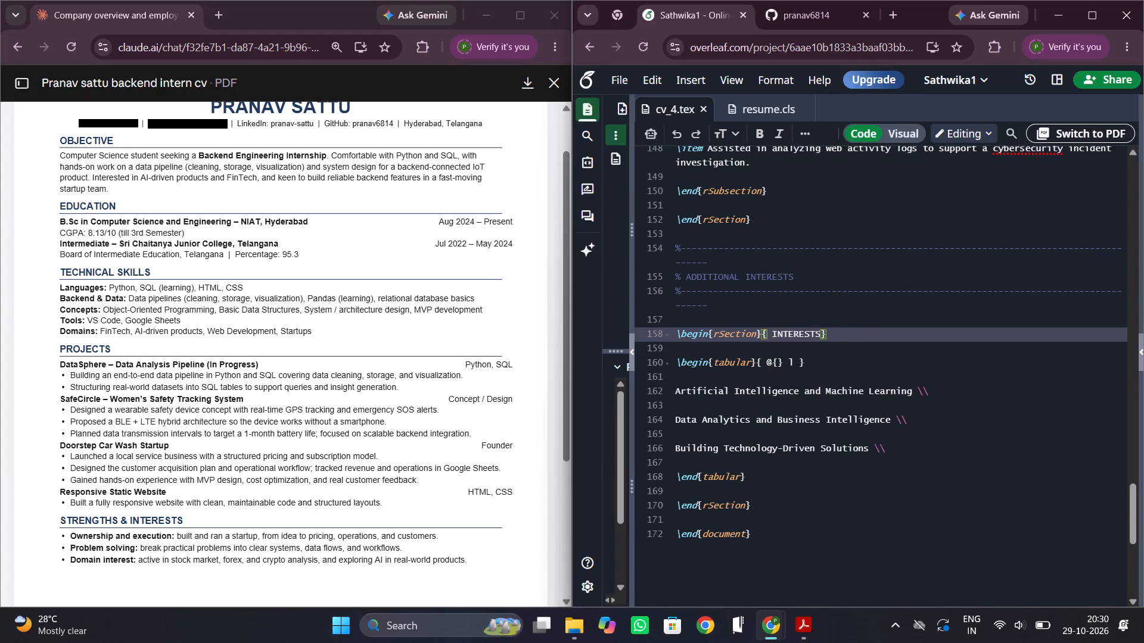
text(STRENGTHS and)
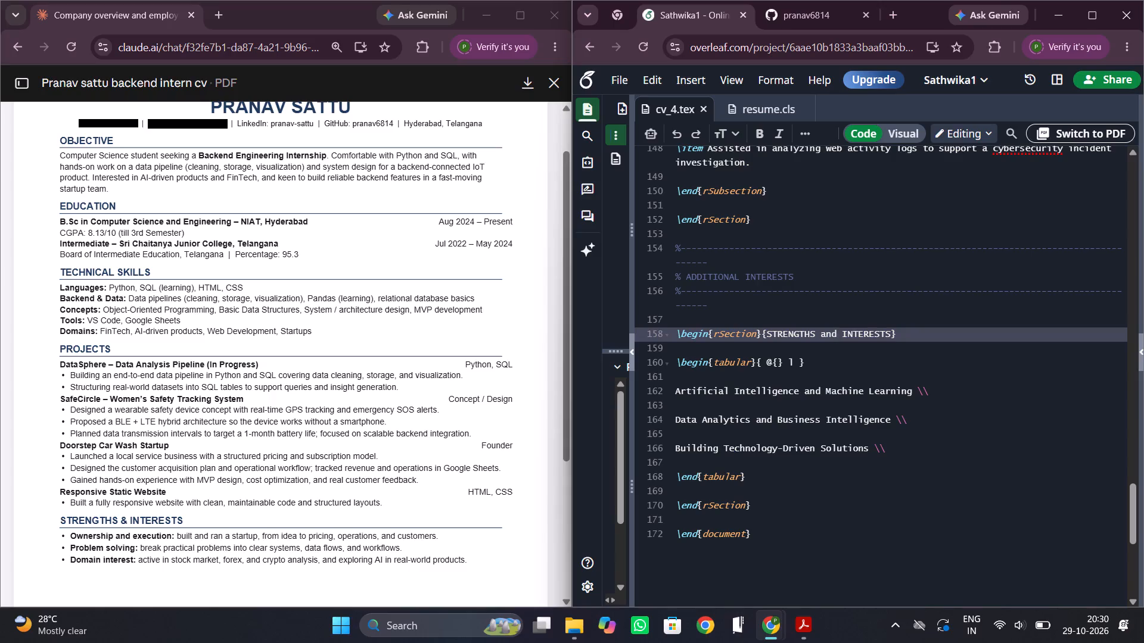
Replace the "Building Technology-Driven Solutions" text in the interests table with "Domain Interest: ", keeping the line break command.
drag(873, 448, 843, 449)
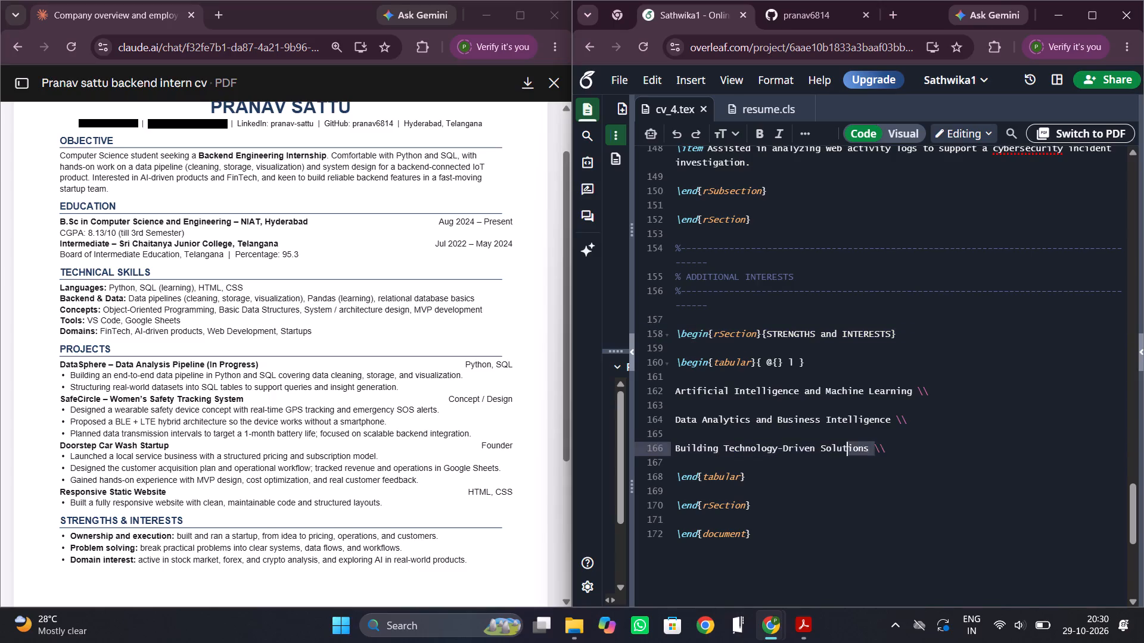
drag(843, 449, 671, 451)
key(BackSpace)
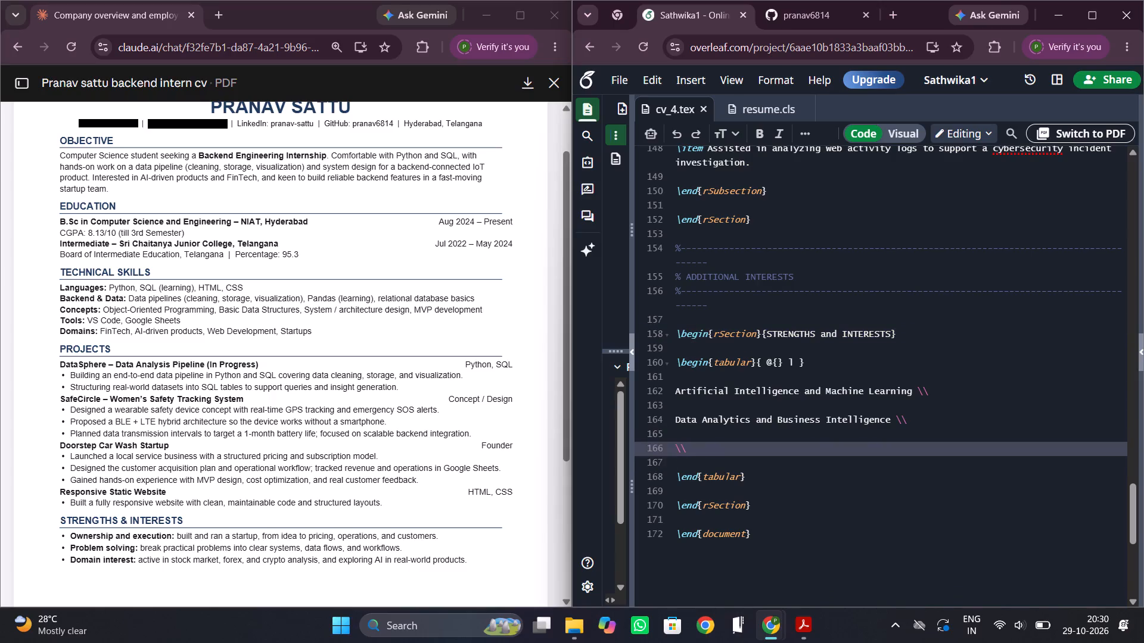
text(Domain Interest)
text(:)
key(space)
Insert \item in front of the Domain Interest line.
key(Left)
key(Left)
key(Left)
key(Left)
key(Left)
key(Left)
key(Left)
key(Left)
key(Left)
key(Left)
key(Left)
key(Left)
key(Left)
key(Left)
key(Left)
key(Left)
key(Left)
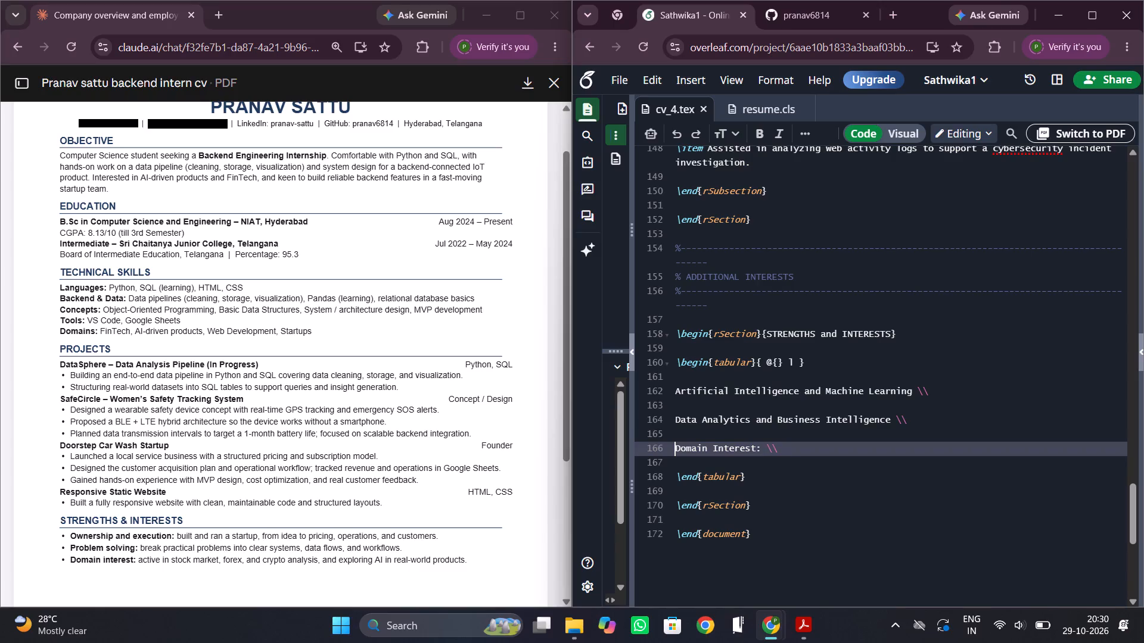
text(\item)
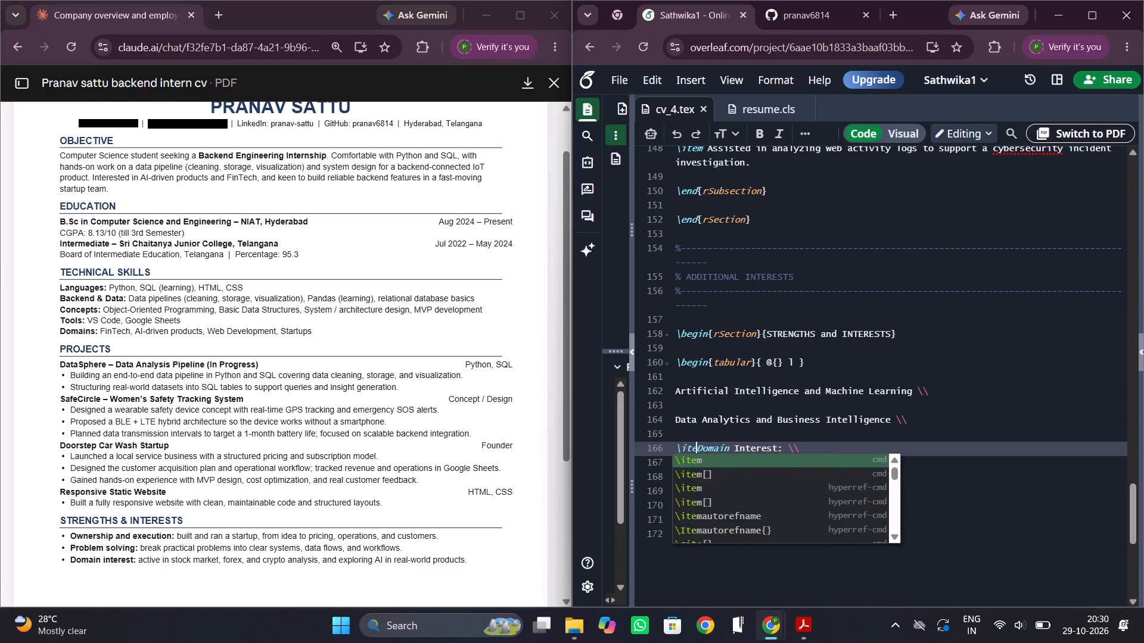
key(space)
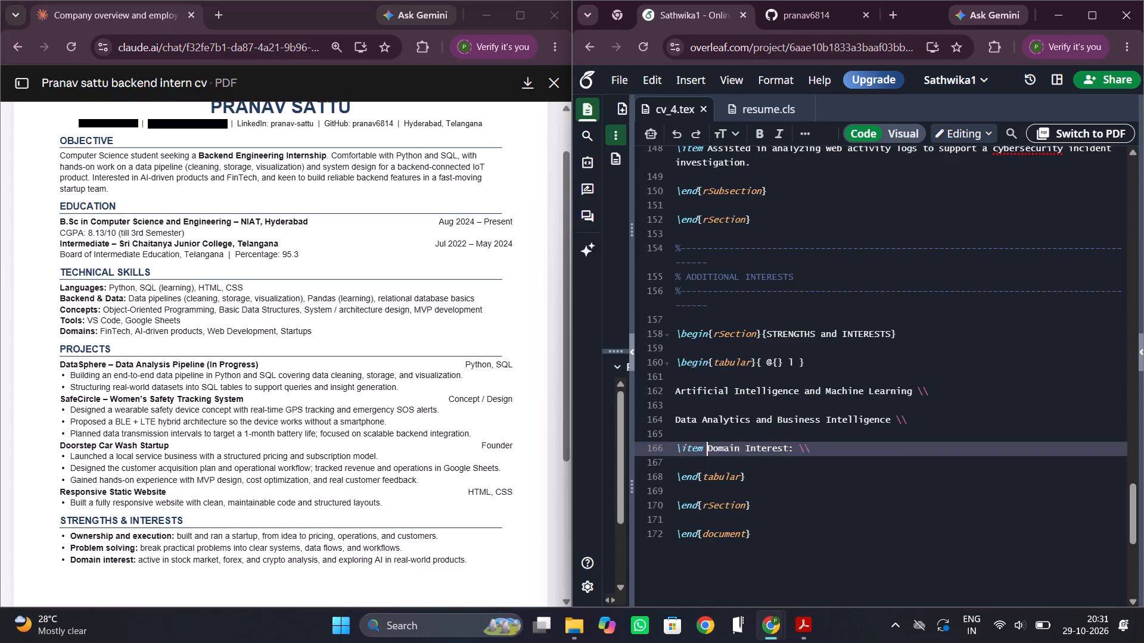
Add "active in stock market, forex, and crypto analysis" after "Domain Interest:", before the line break command.
click(800, 451)
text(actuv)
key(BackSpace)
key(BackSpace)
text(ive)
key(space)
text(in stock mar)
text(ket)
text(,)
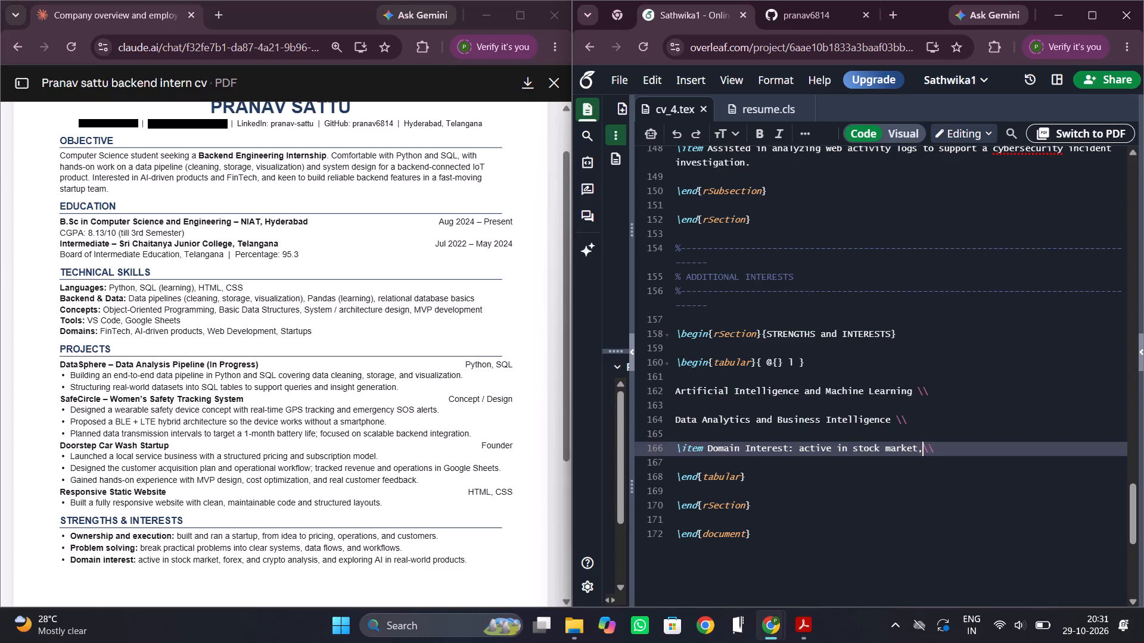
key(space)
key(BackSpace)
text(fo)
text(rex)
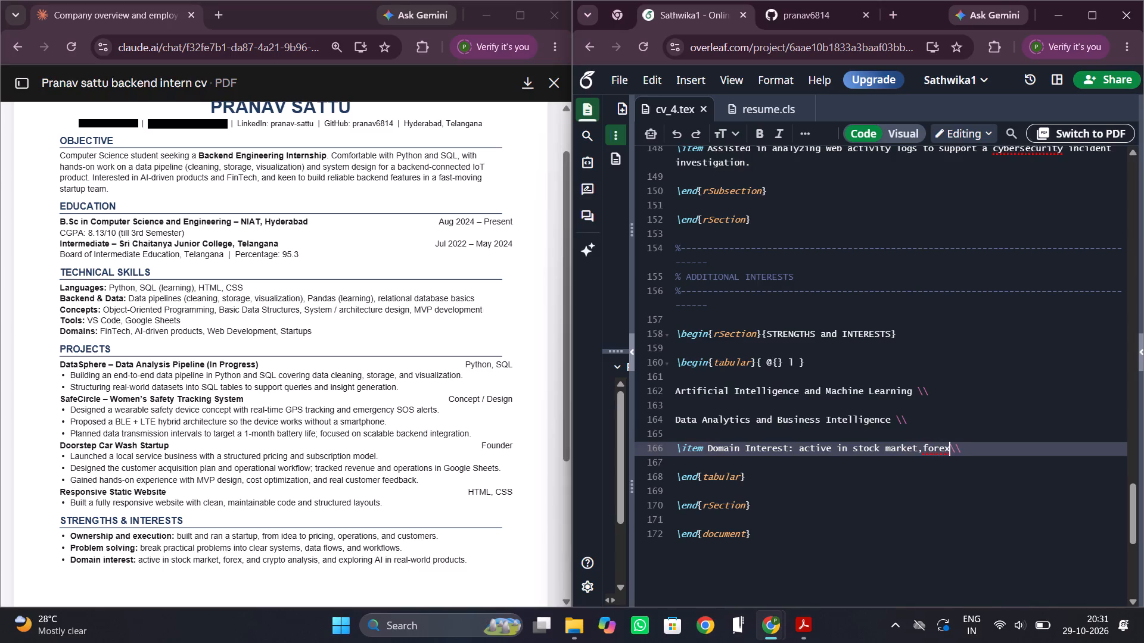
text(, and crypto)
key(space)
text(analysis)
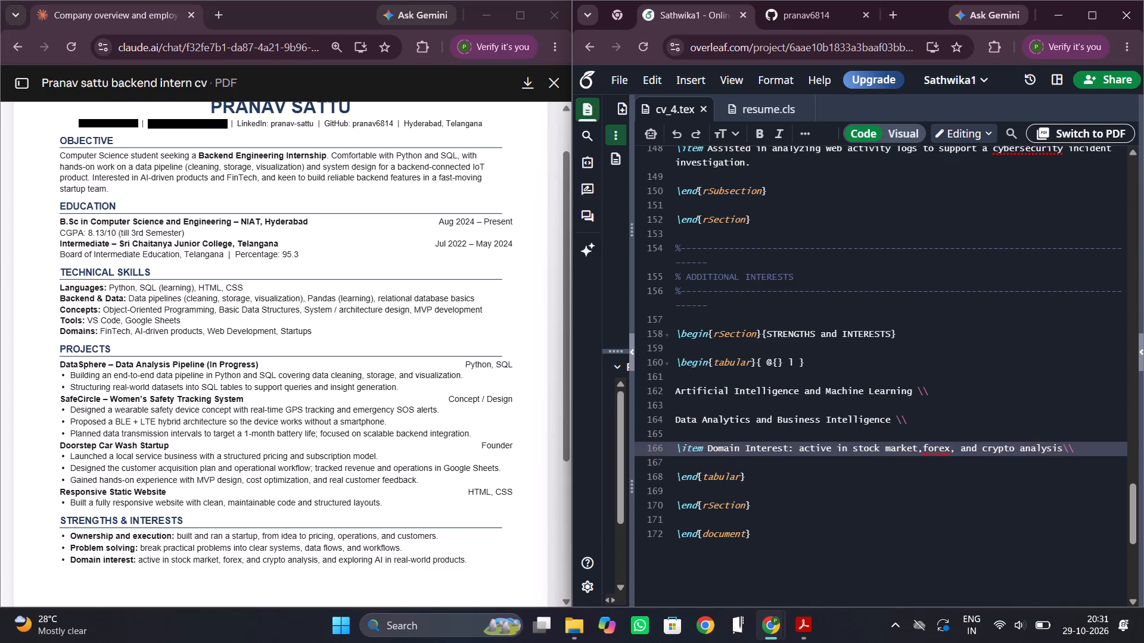
click(924, 450)
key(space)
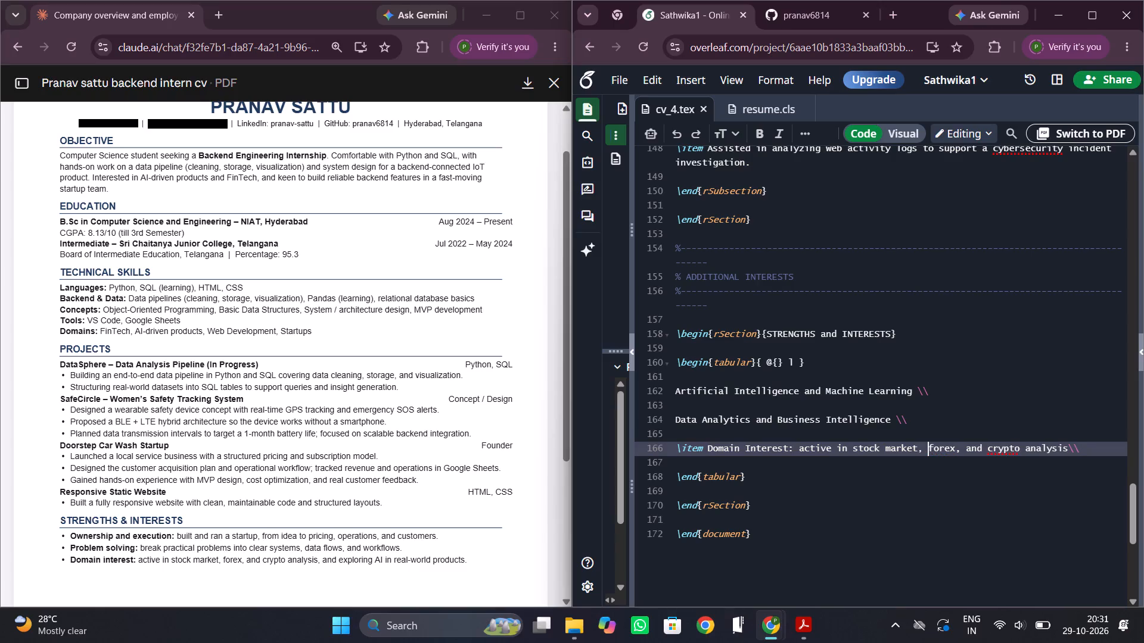
Complete the Domain Interest item with ", and exploring AI in real-world products." before its line break command.
click(1070, 451)
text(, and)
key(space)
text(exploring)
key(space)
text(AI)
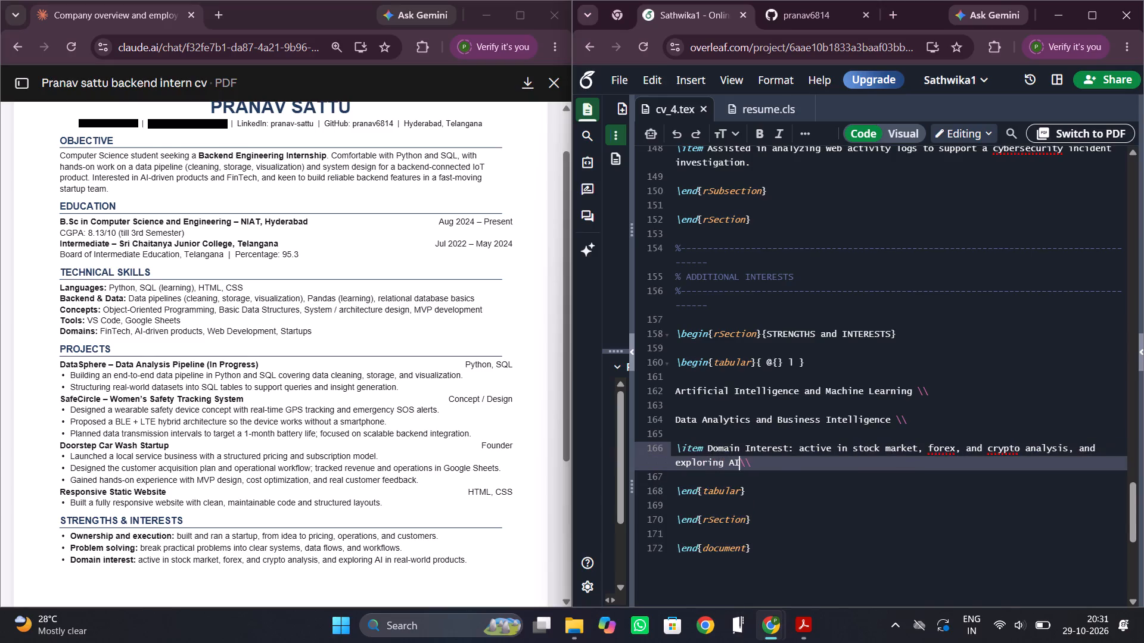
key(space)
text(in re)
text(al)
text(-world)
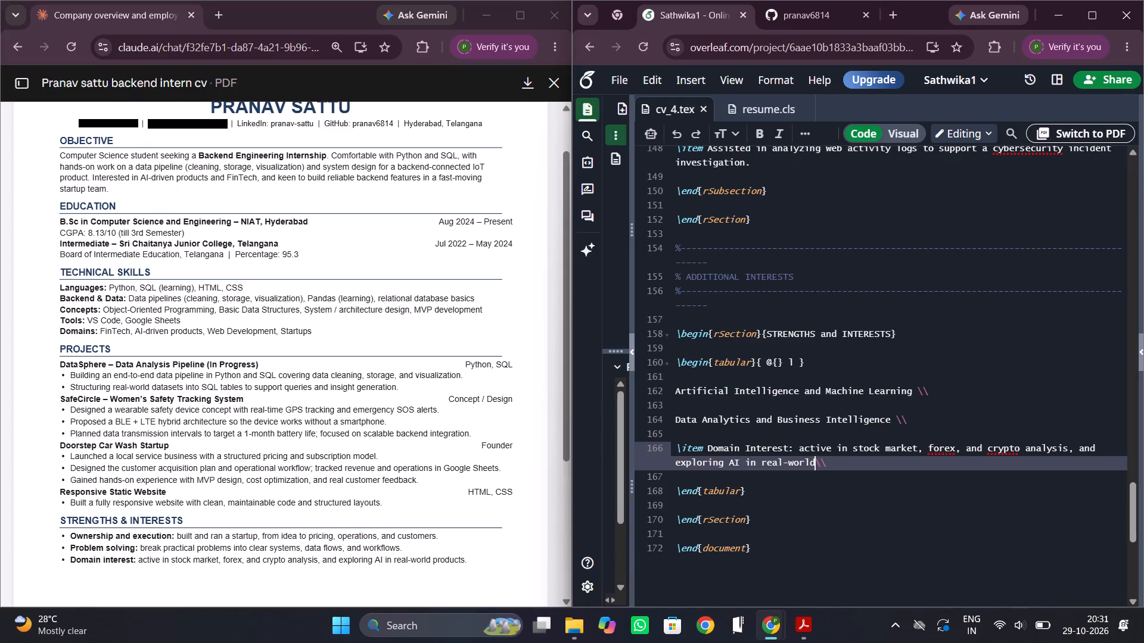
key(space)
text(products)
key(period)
Insert "\item Problem Solving: " in front of the Data Analytics and Business Intelligence line.
click(676, 422)
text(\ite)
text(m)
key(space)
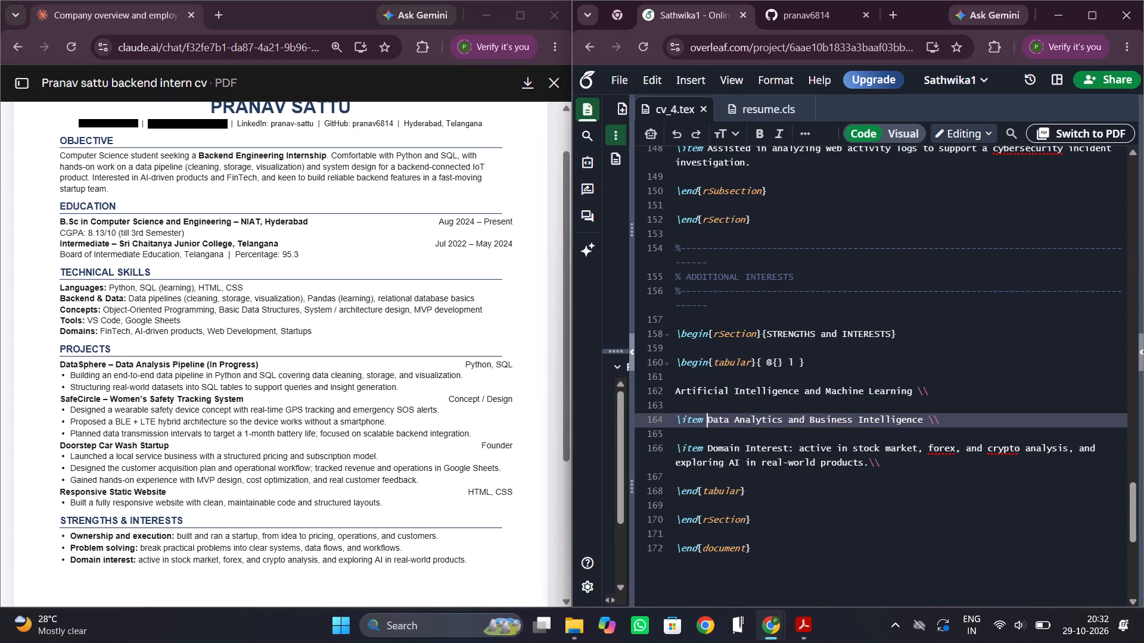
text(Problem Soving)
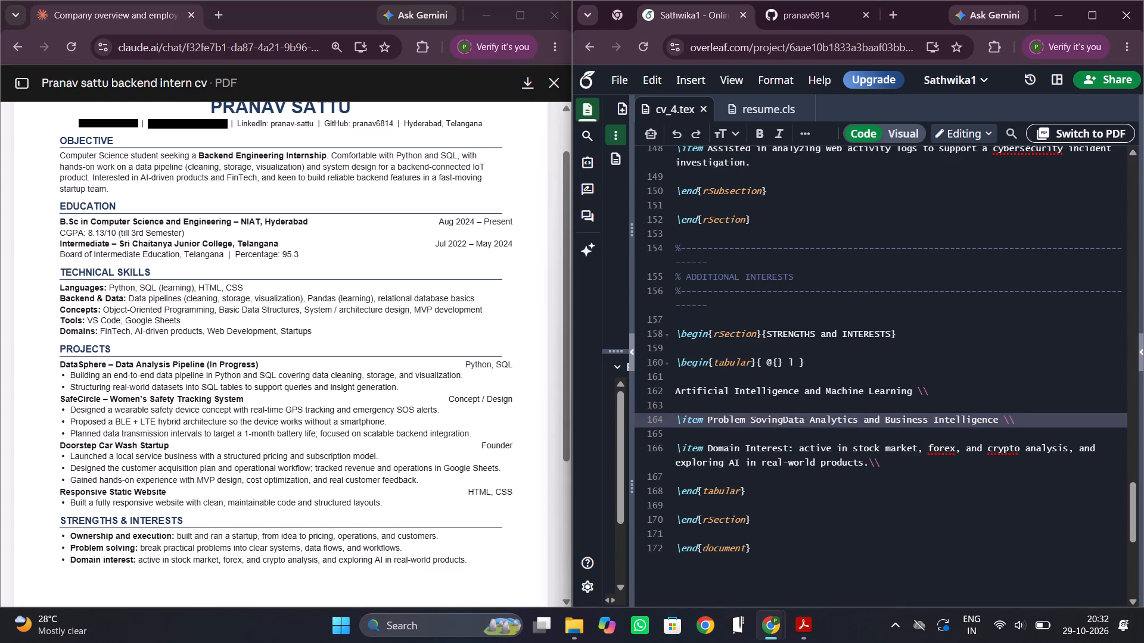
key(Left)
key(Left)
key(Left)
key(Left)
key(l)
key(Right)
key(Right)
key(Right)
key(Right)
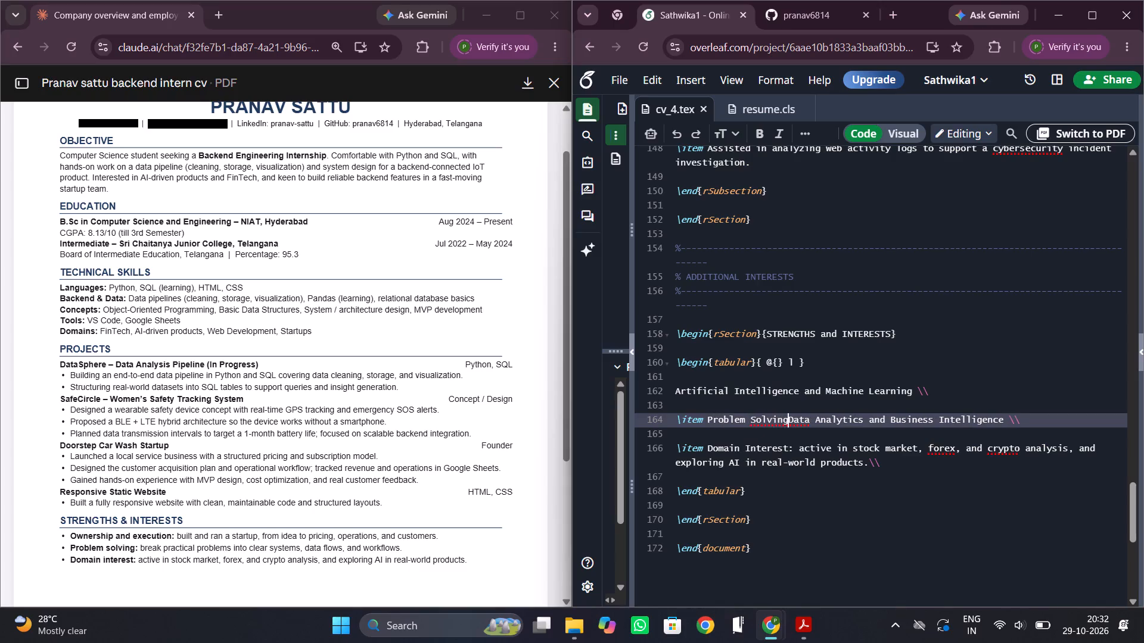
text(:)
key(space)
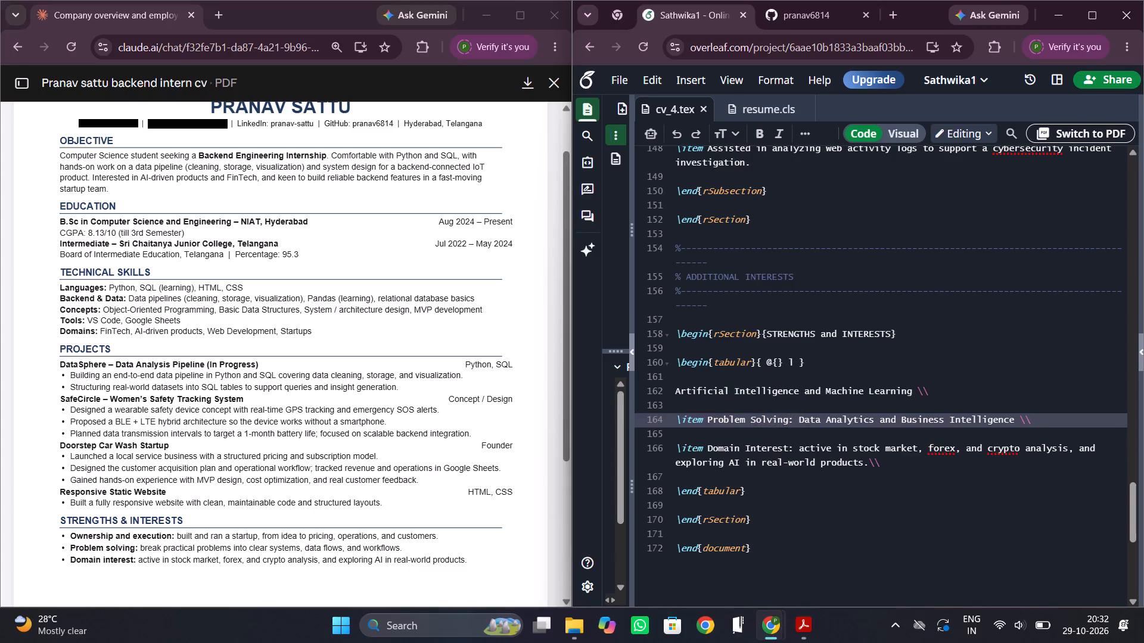
Replace "Data Analytics and Business Intelligence" after "Problem Solving:" with "break pratical problems into clear systems, data flows, and workflows.", keeping the line break command.
drag(1012, 420, 800, 425)
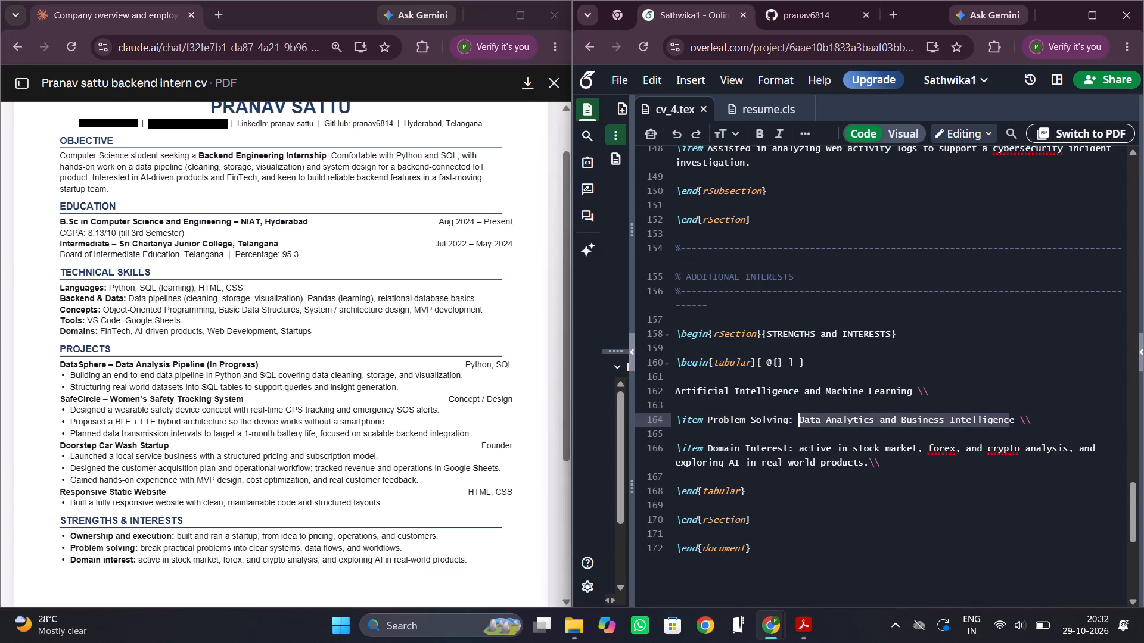
drag(800, 425, 801, 424)
key(BackSpace)
key(Right)
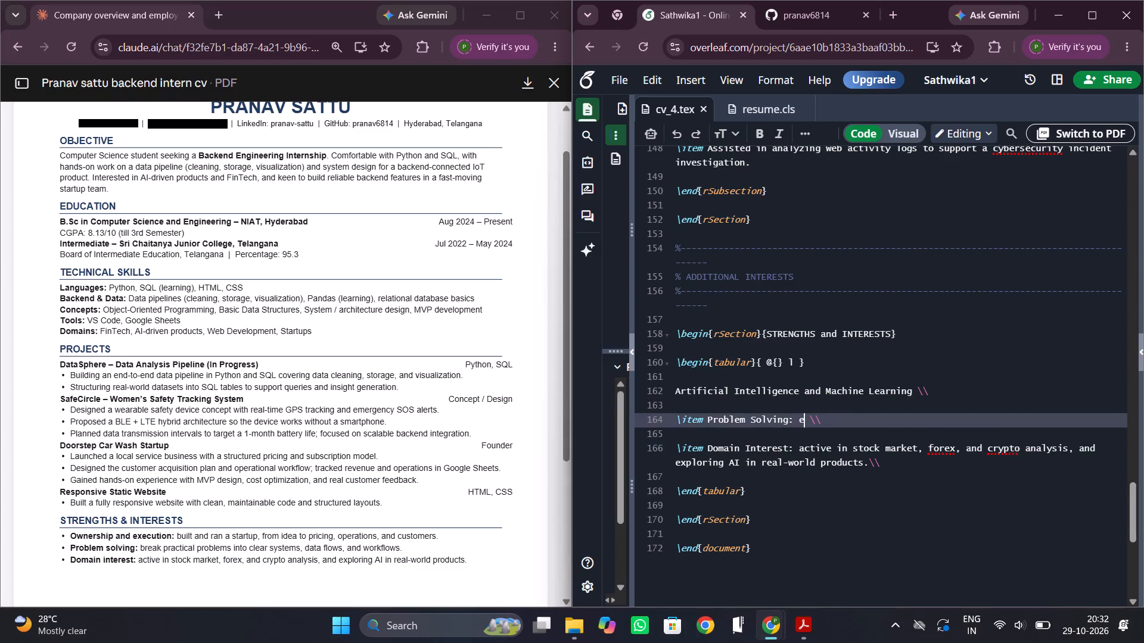
key(BackSpace)
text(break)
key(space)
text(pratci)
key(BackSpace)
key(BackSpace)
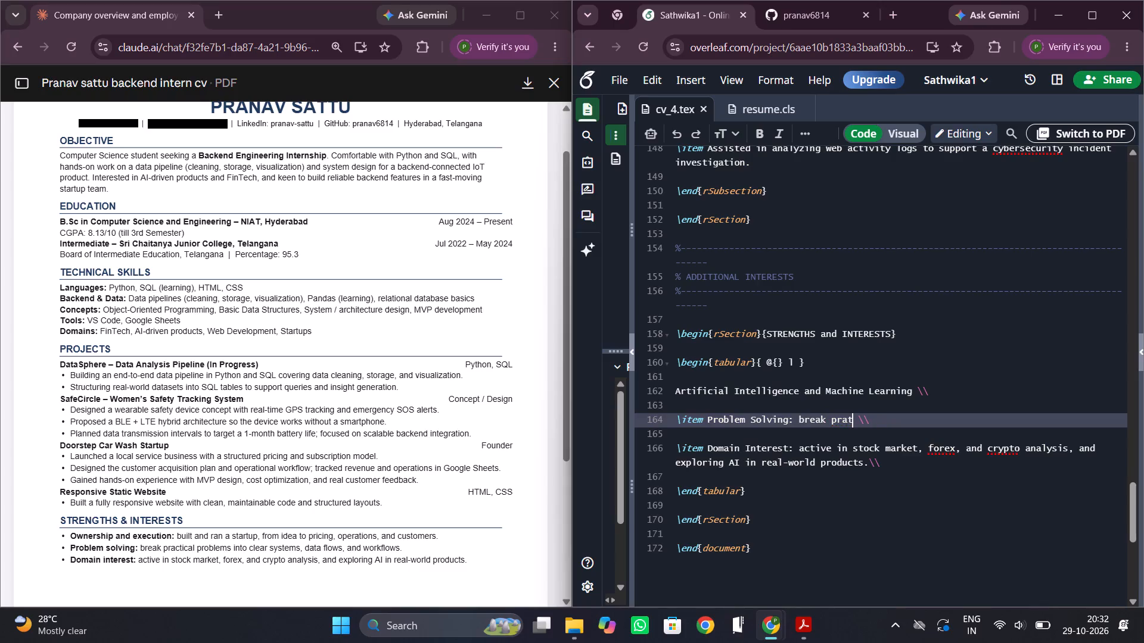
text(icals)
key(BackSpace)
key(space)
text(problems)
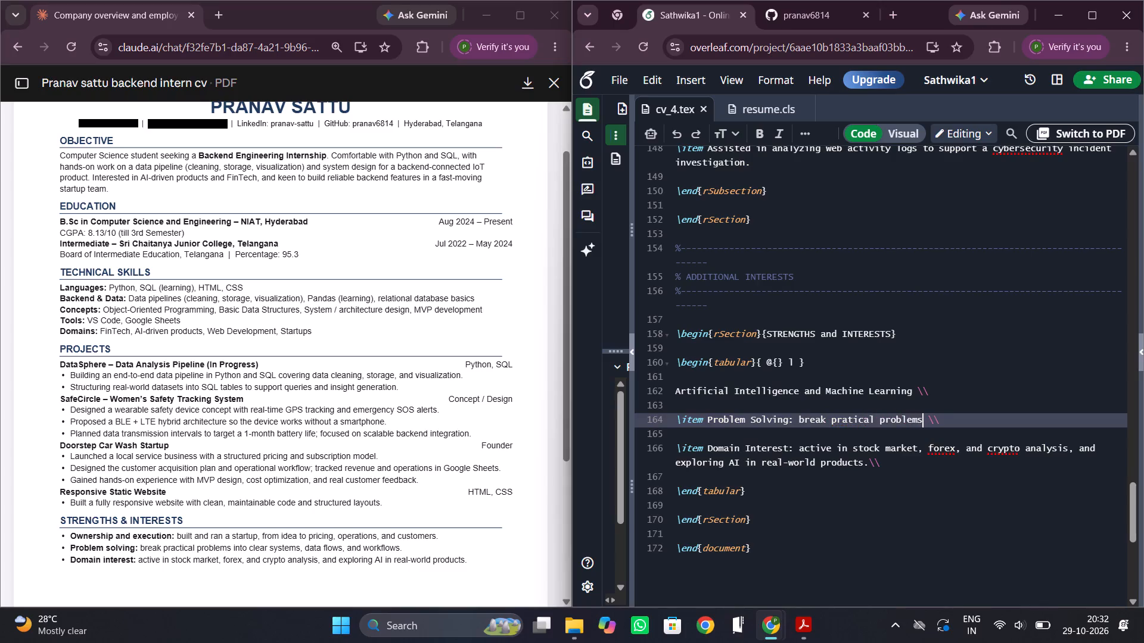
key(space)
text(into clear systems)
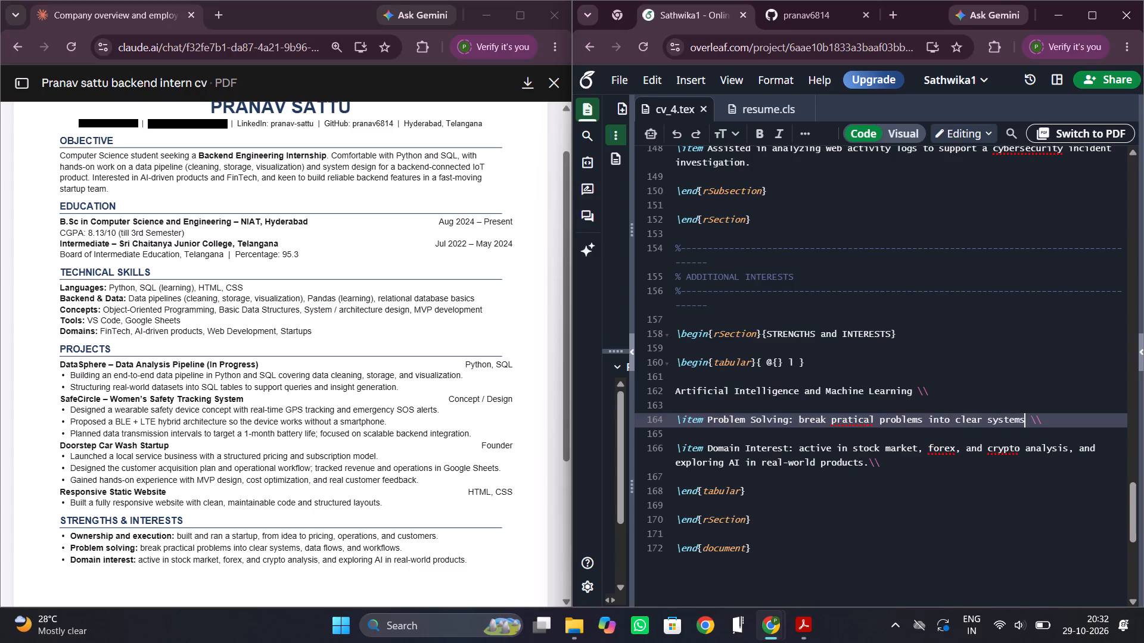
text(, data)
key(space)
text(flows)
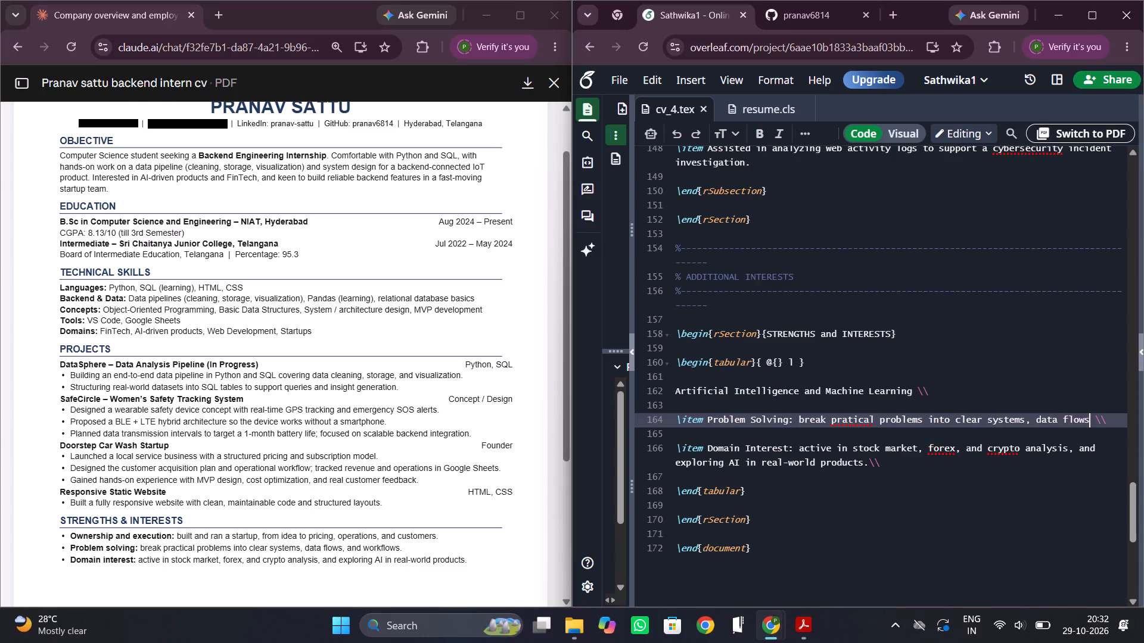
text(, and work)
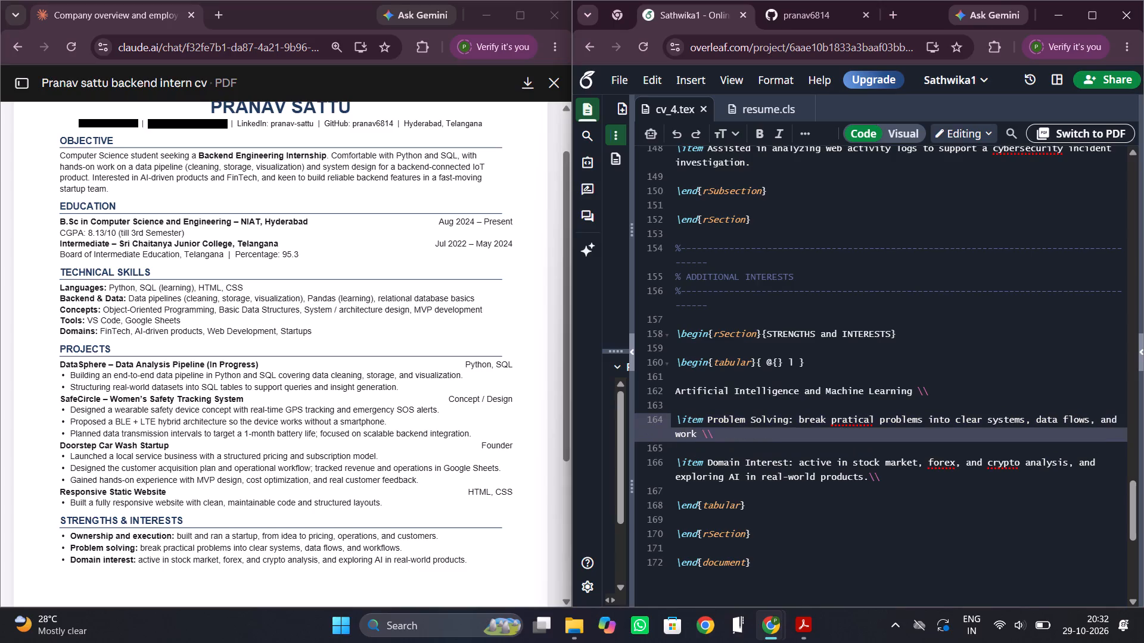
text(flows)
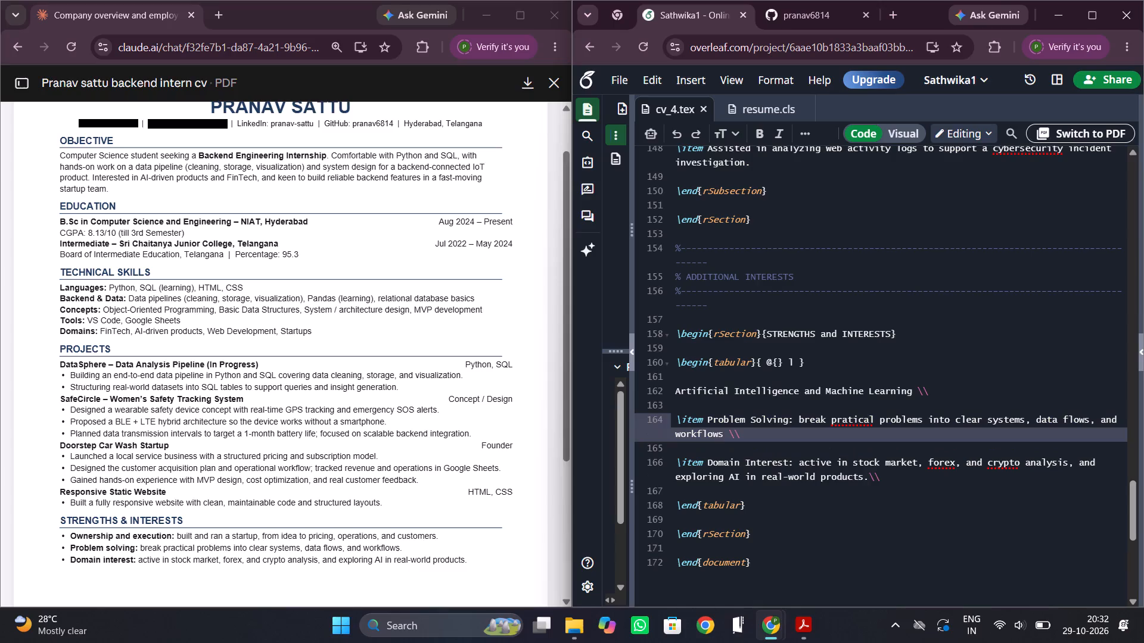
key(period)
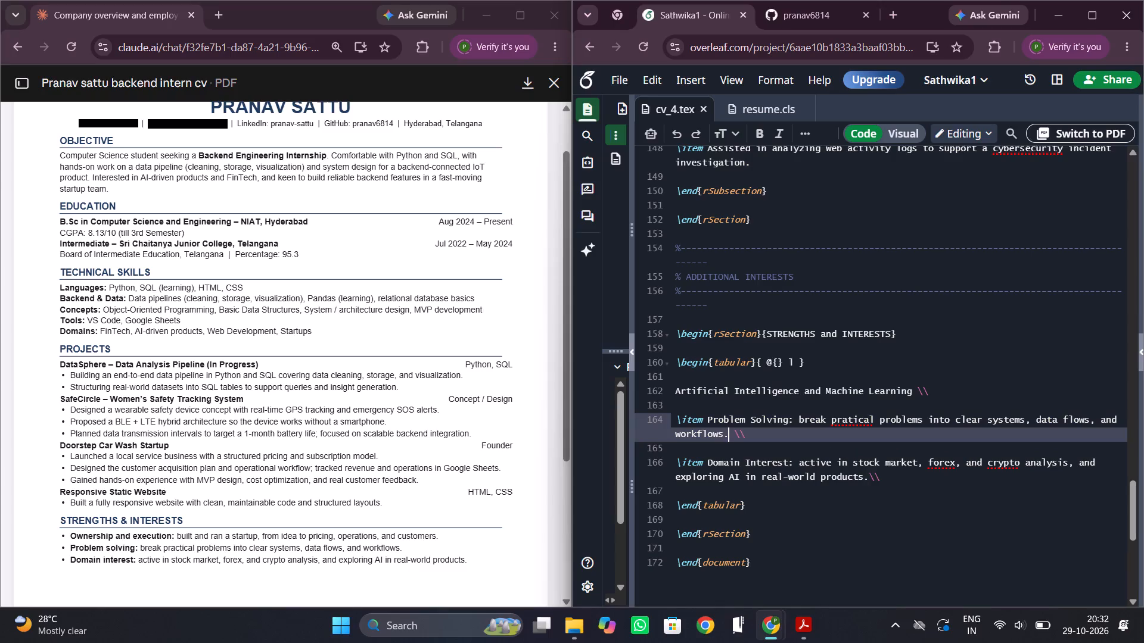
Insert \item in front of the Artificial Intelligence and Machine Learning line.
click(675, 389)
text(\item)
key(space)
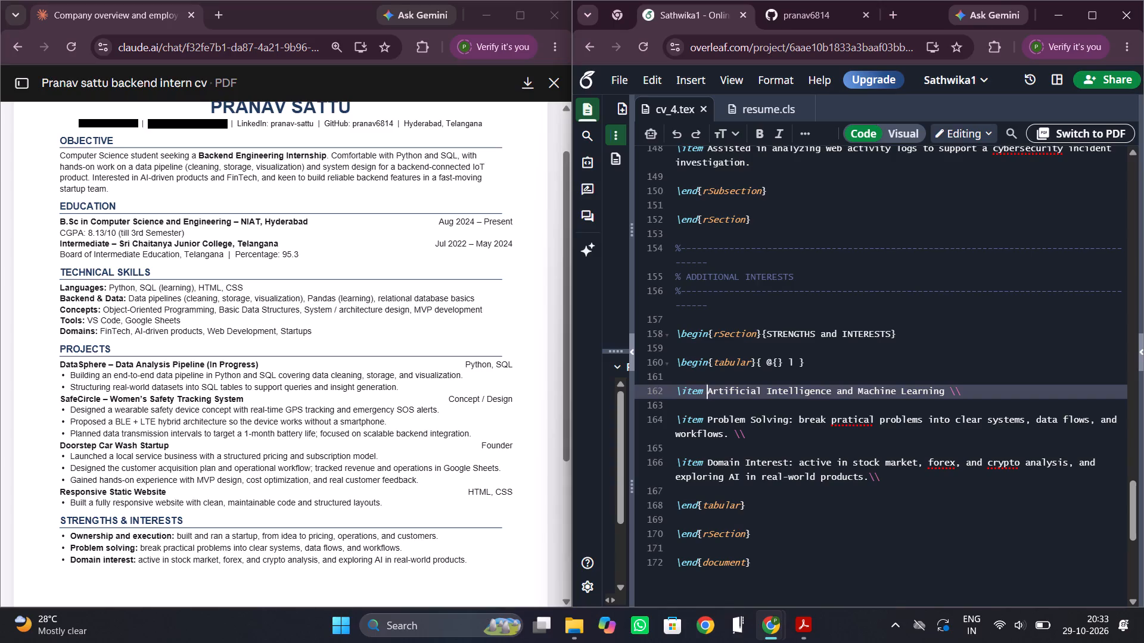
Replace "Artificial Intelligence and Machine Learning" after the first \item with "Ownership and execution", keeping the line break command.
drag(949, 394, 907, 391)
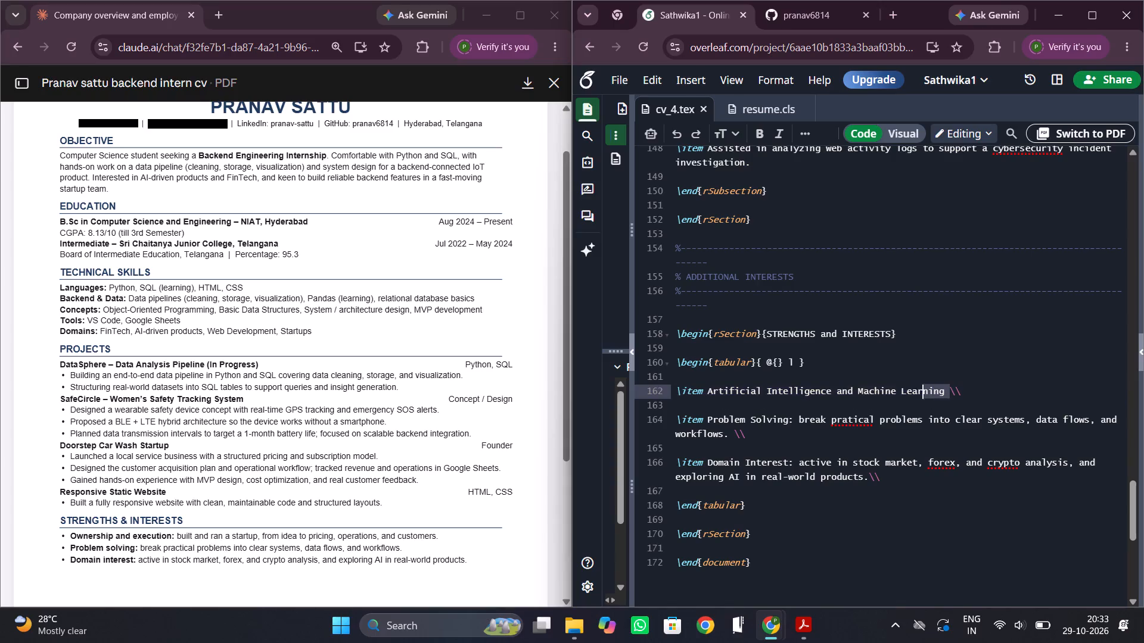
drag(907, 391, 705, 394)
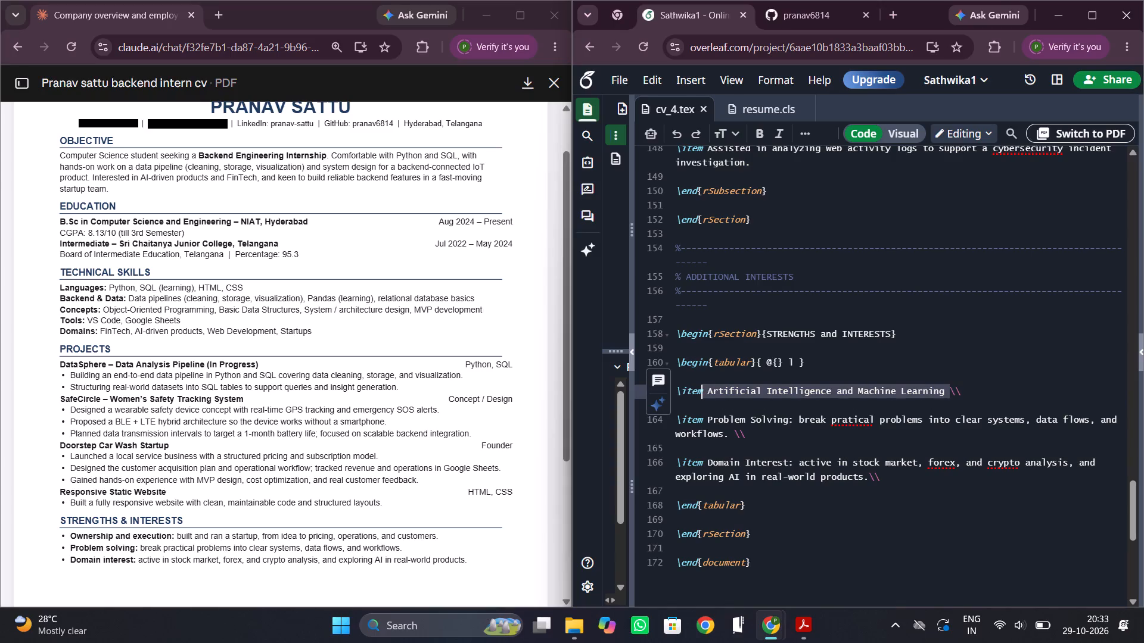
key(BackSpace)
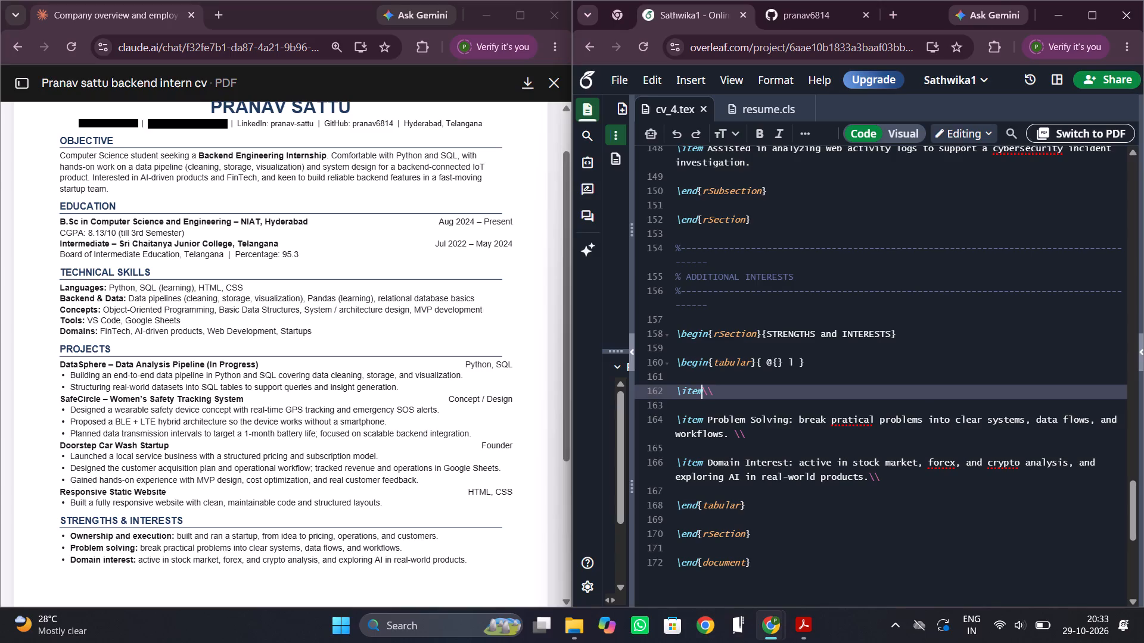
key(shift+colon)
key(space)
key(BackSpace)
key(BackSpace)
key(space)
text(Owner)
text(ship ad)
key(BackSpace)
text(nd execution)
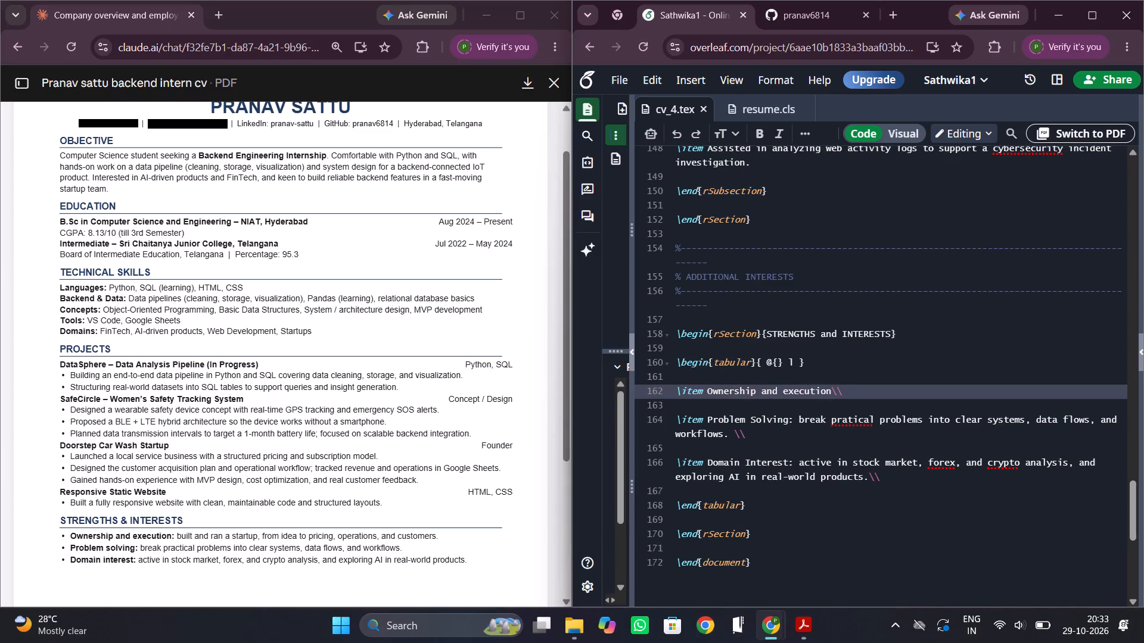
Complete the Ownership and execution item with ": built and ran a startup, from idea to pricing, operations, and customers.".
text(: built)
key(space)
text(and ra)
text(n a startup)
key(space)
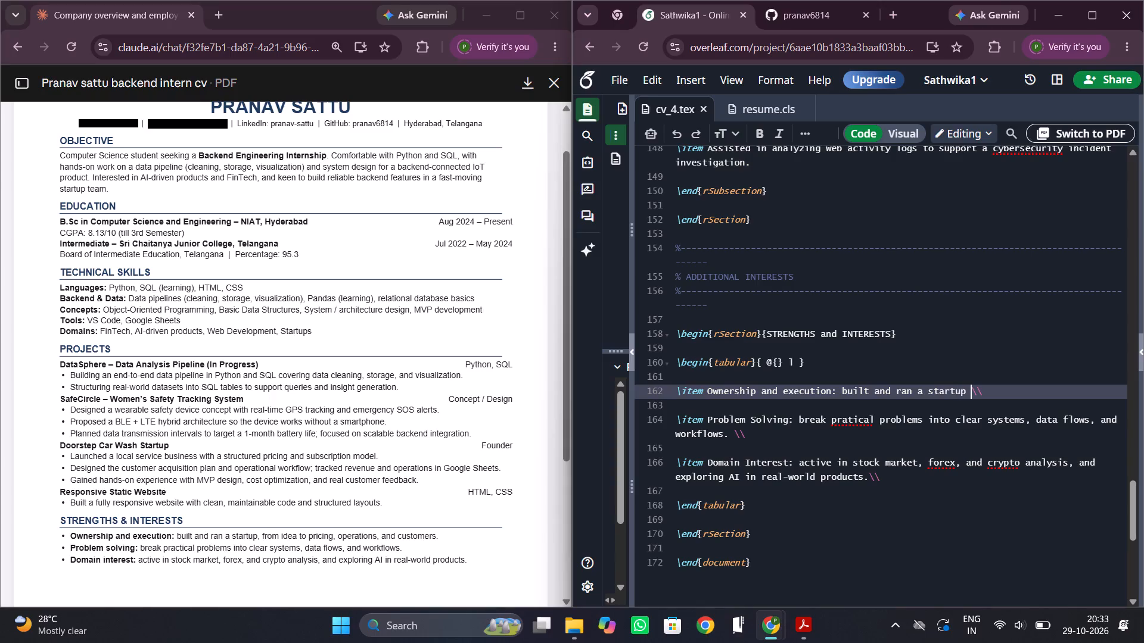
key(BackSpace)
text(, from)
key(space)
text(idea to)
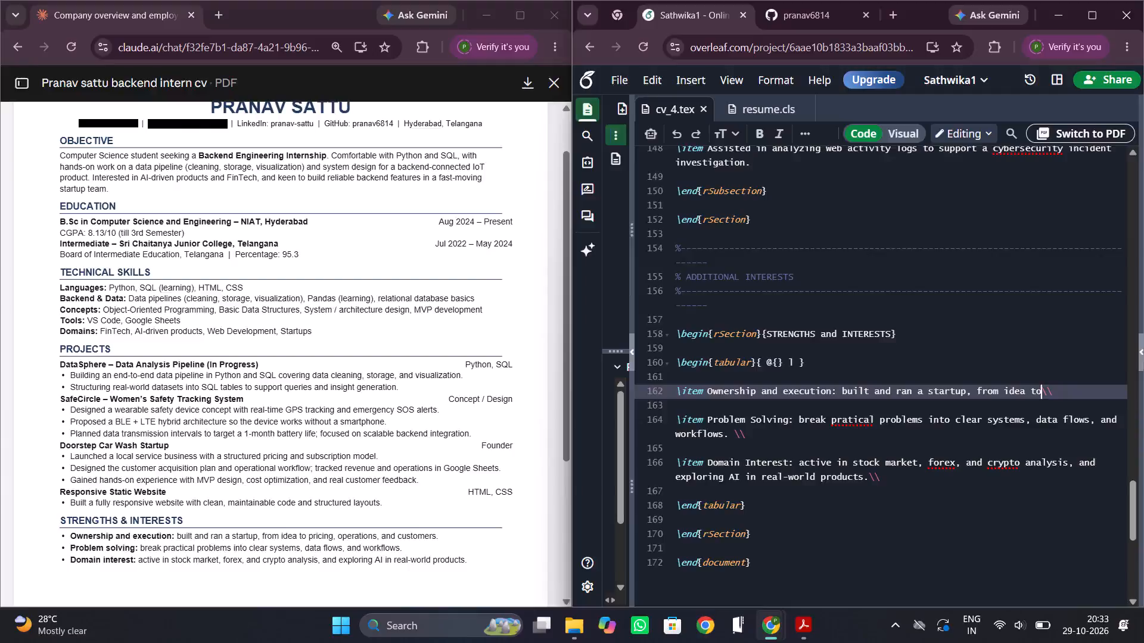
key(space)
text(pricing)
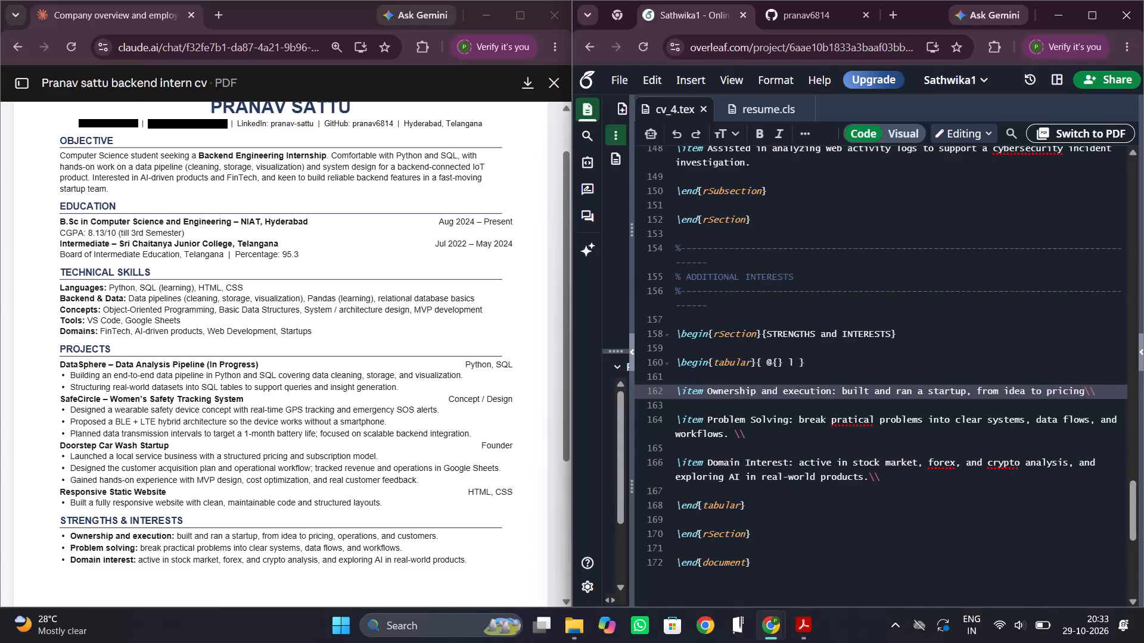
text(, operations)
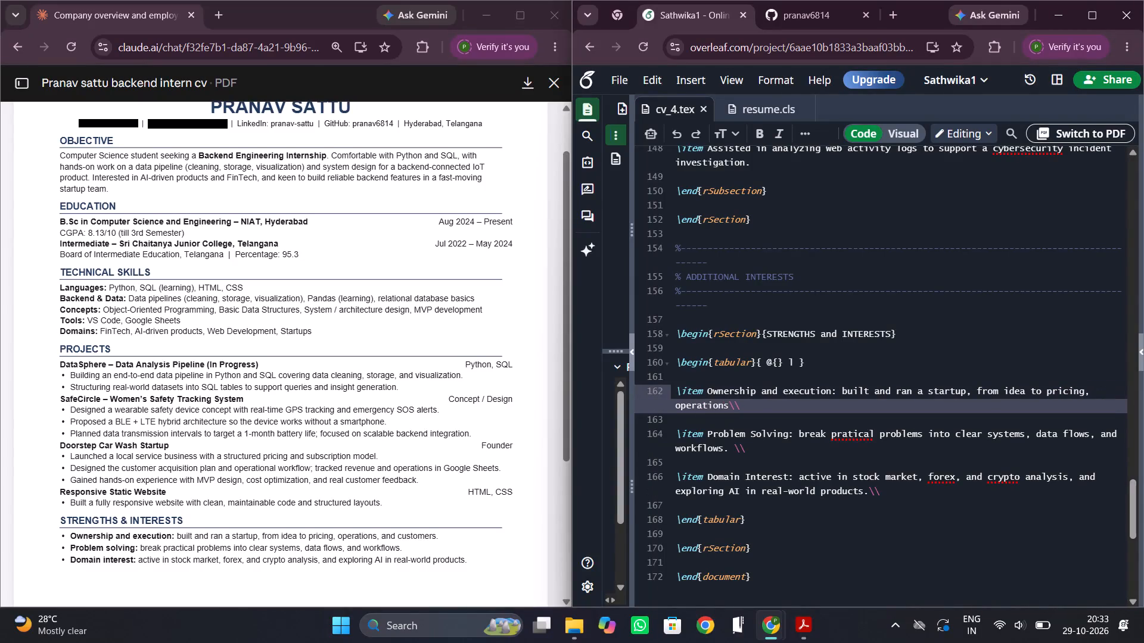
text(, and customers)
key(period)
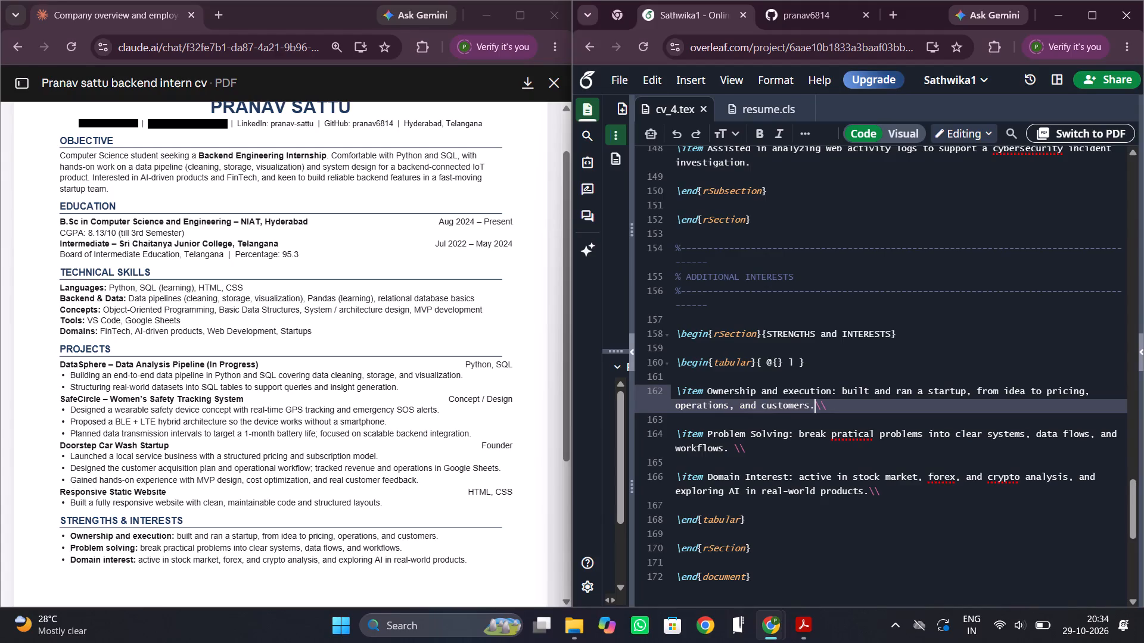
Maximize the Overleaf window and show the PDF preview beside the source, widening the preview to nearly half the window.
scroll(790, 294, up, 8)
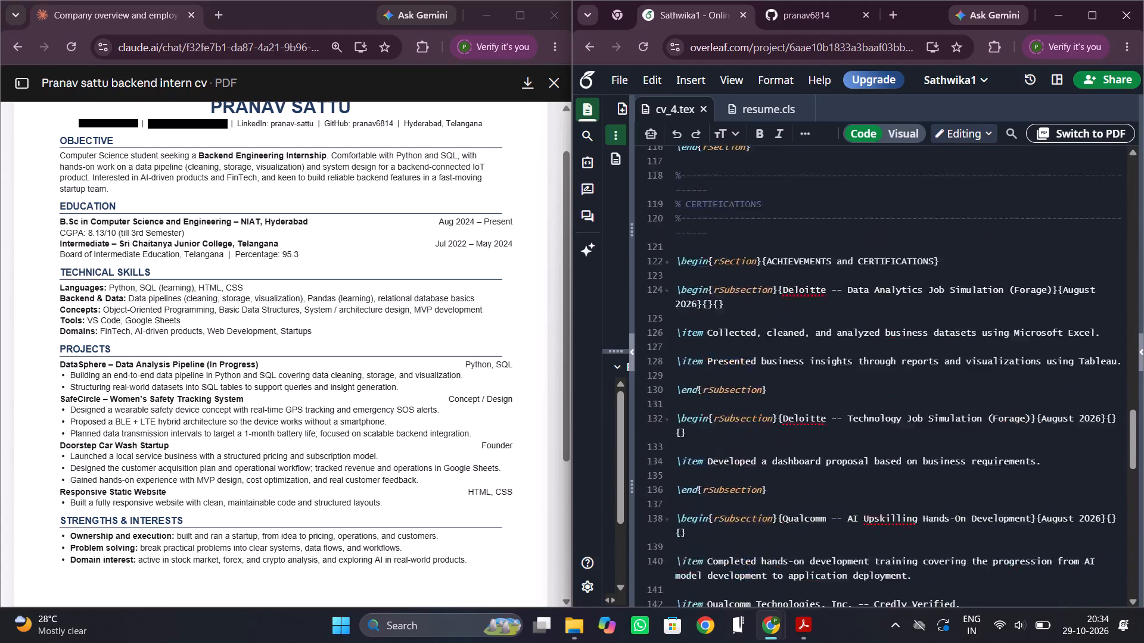
scroll(790, 294, up, 20)
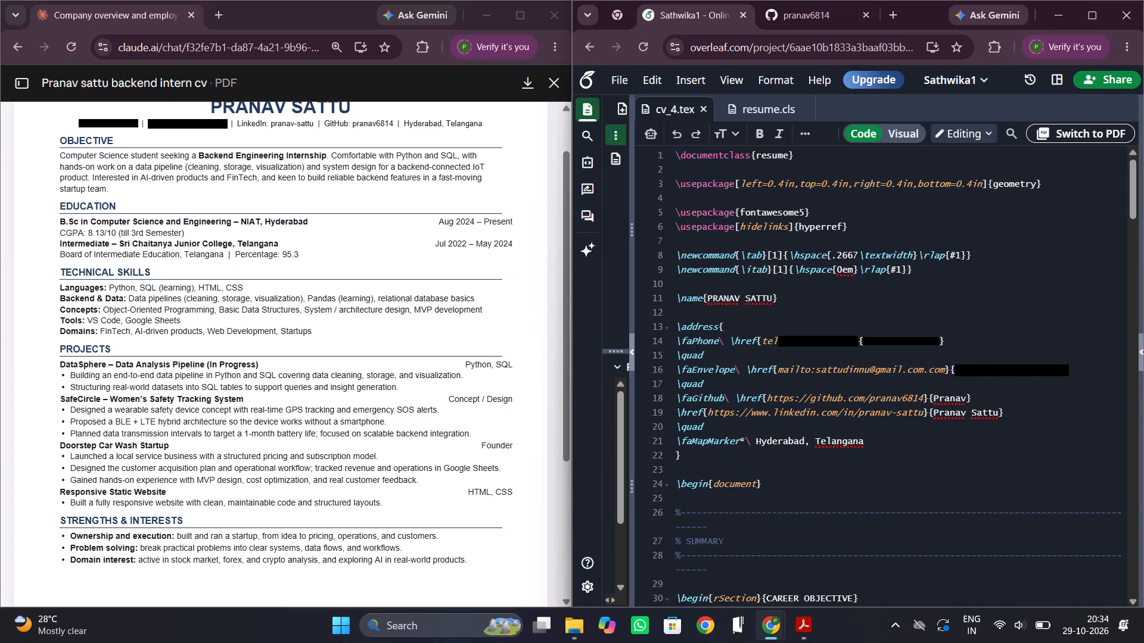
click(1082, 11)
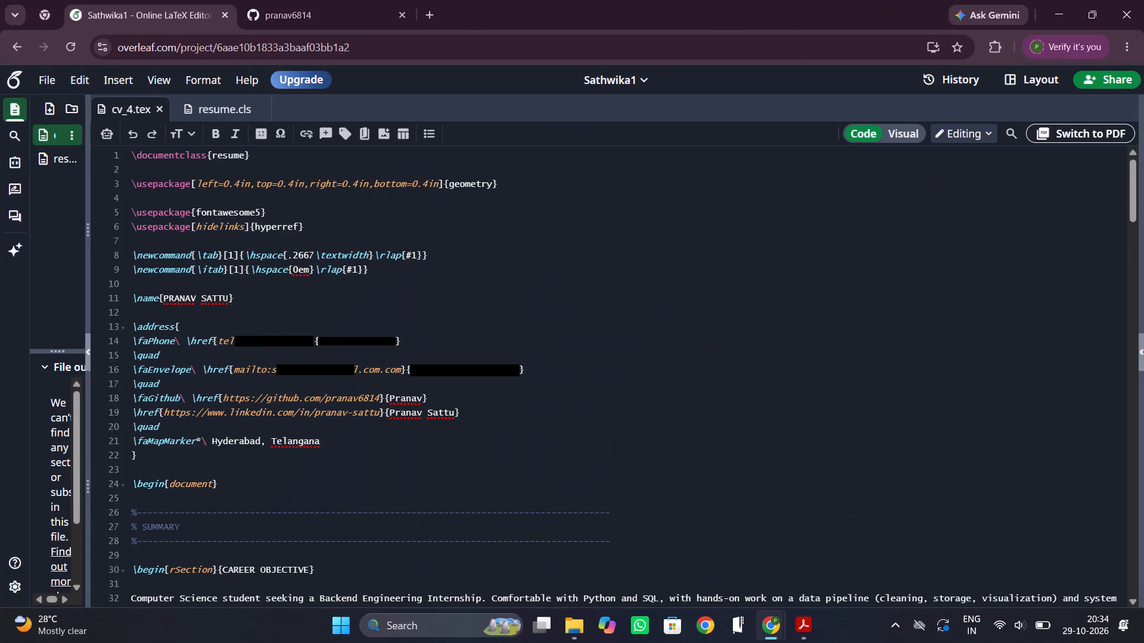
click(1139, 351)
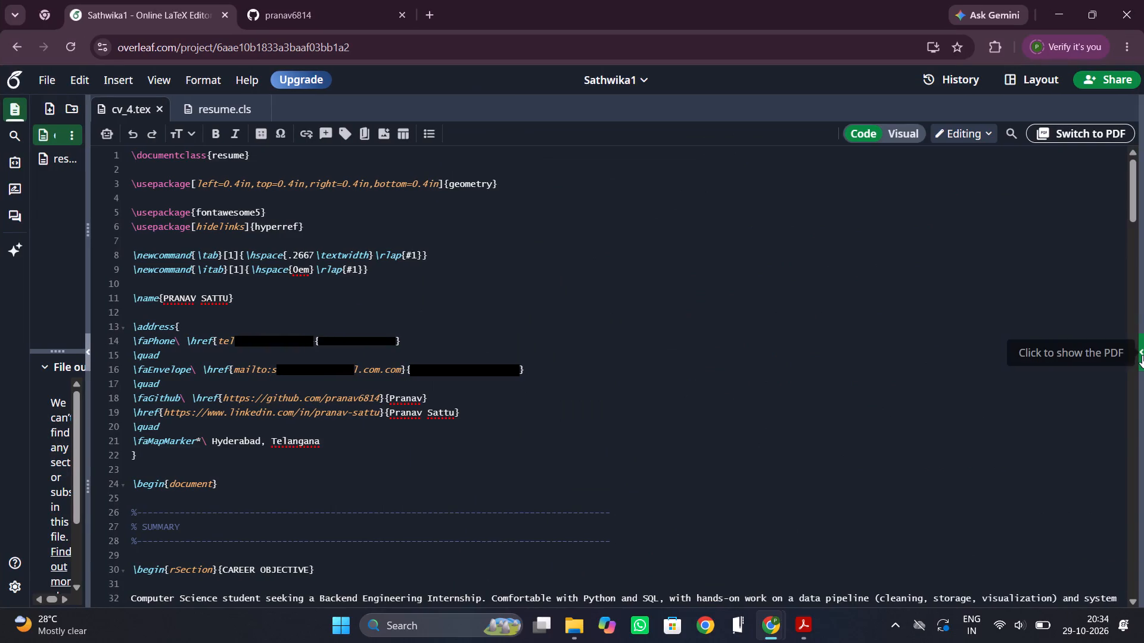
click(1142, 355)
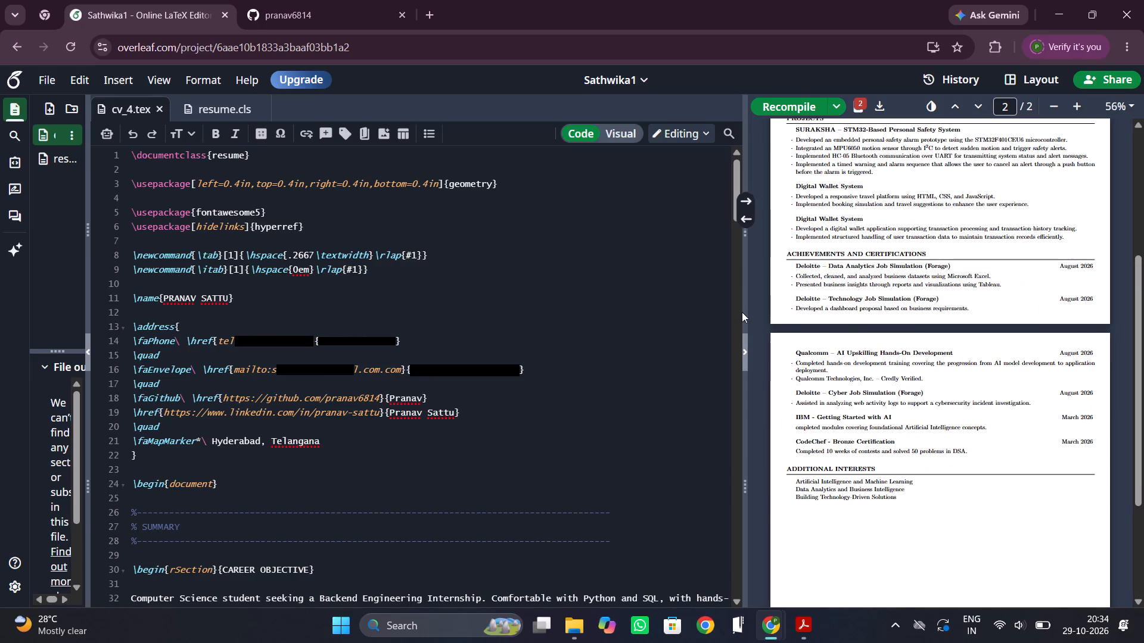
drag(746, 311, 617, 302)
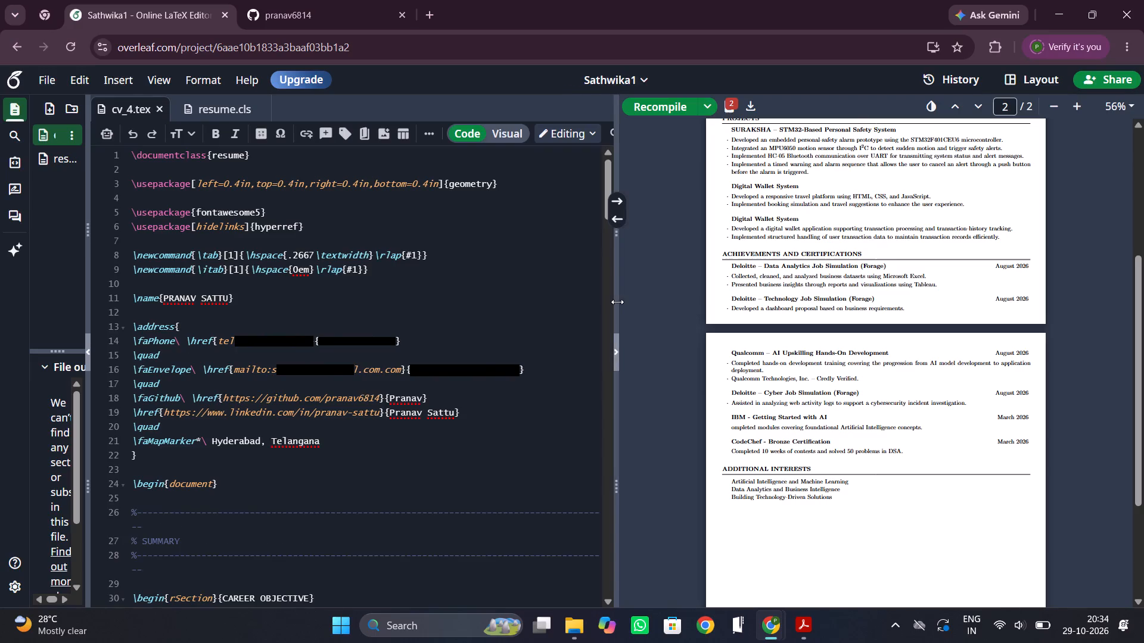
drag(617, 302, 655, 306)
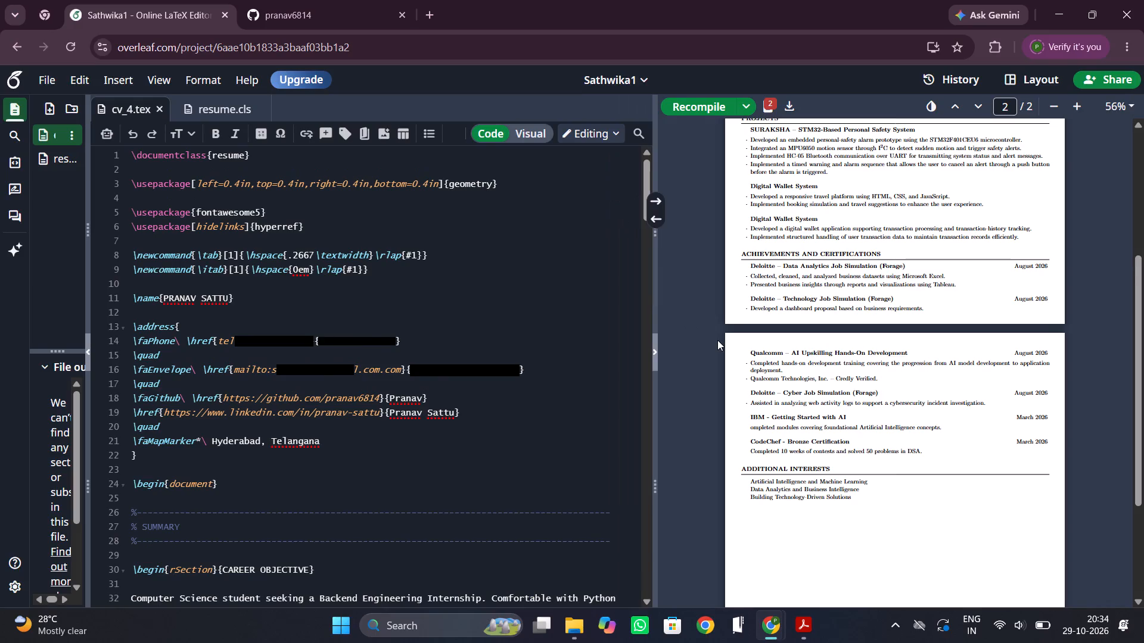
scroll(717, 340, up, 6)
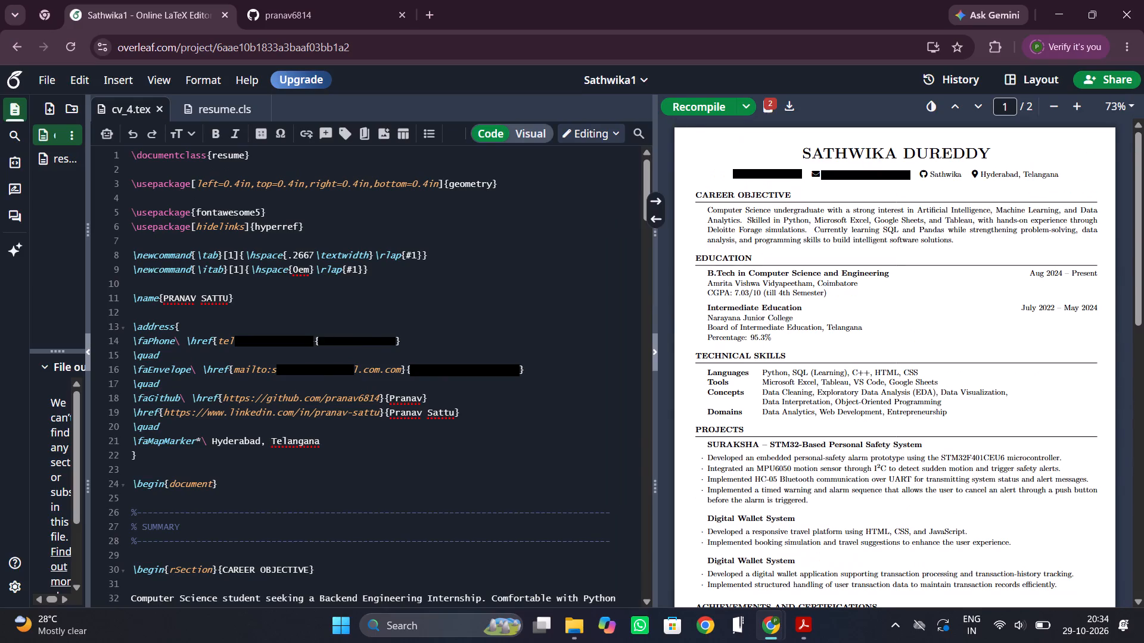
Recompile the CV with the edited source.
click(691, 114)
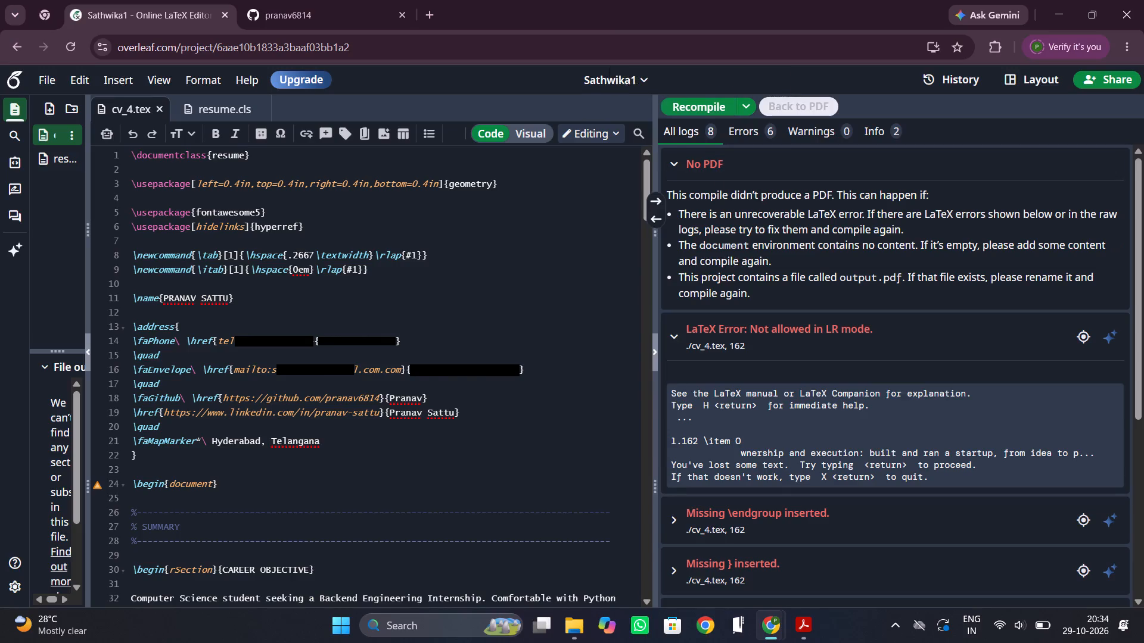
Correct the spelling of "pratical" to "practical" in the Problem Solving item.
click(483, 357)
scroll(483, 357, down, 6)
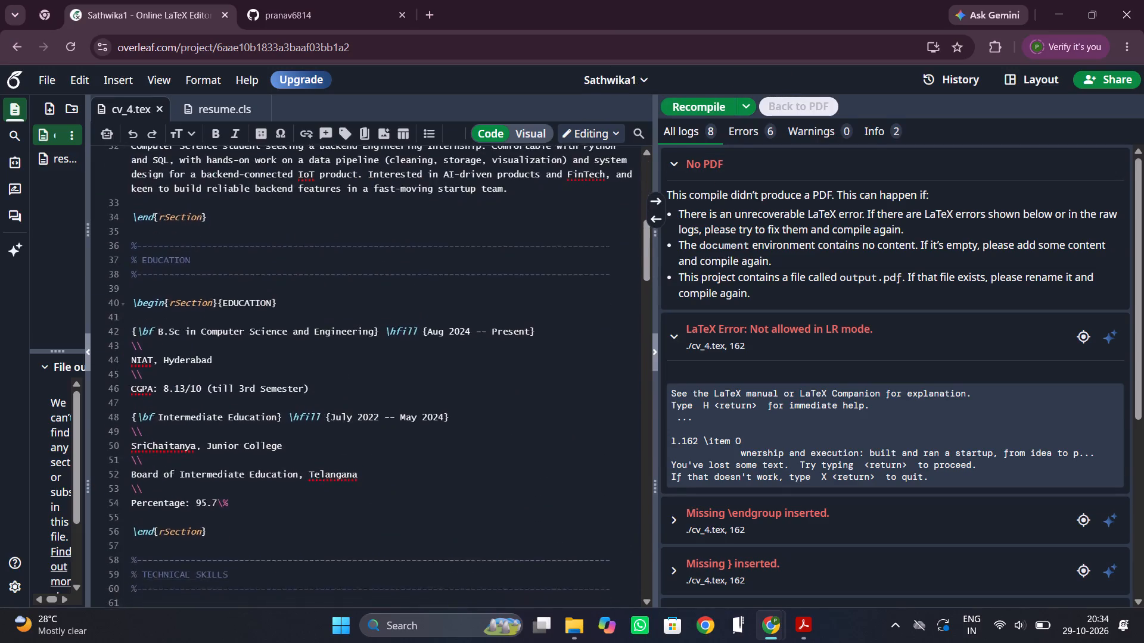
scroll(483, 357, up, 4)
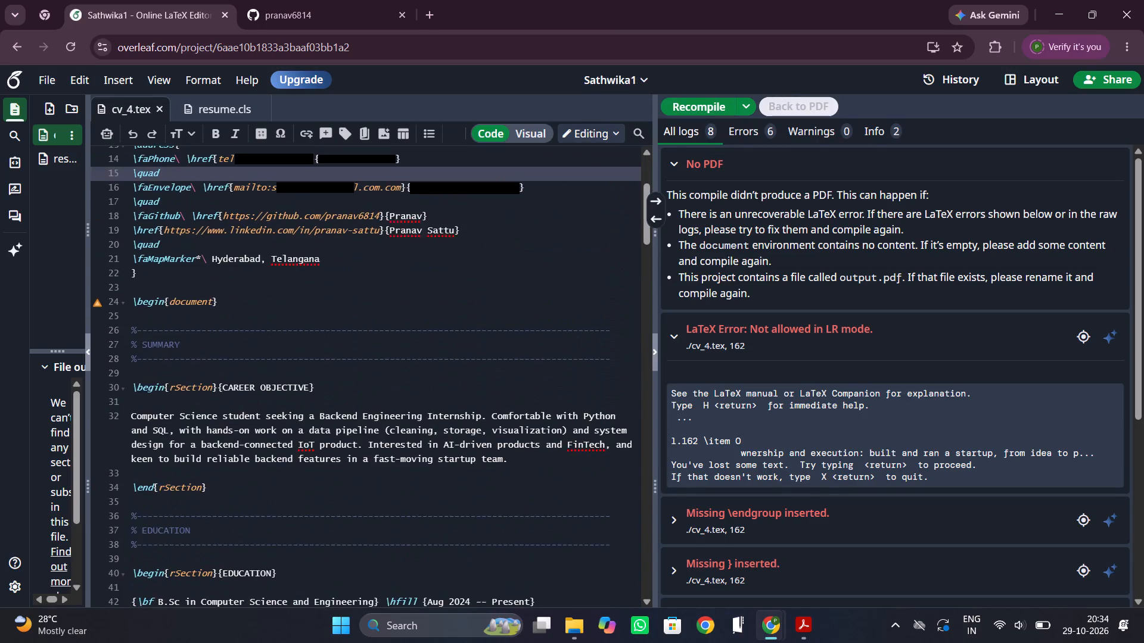
scroll(483, 357, up, 6)
scroll(483, 357, down, 14)
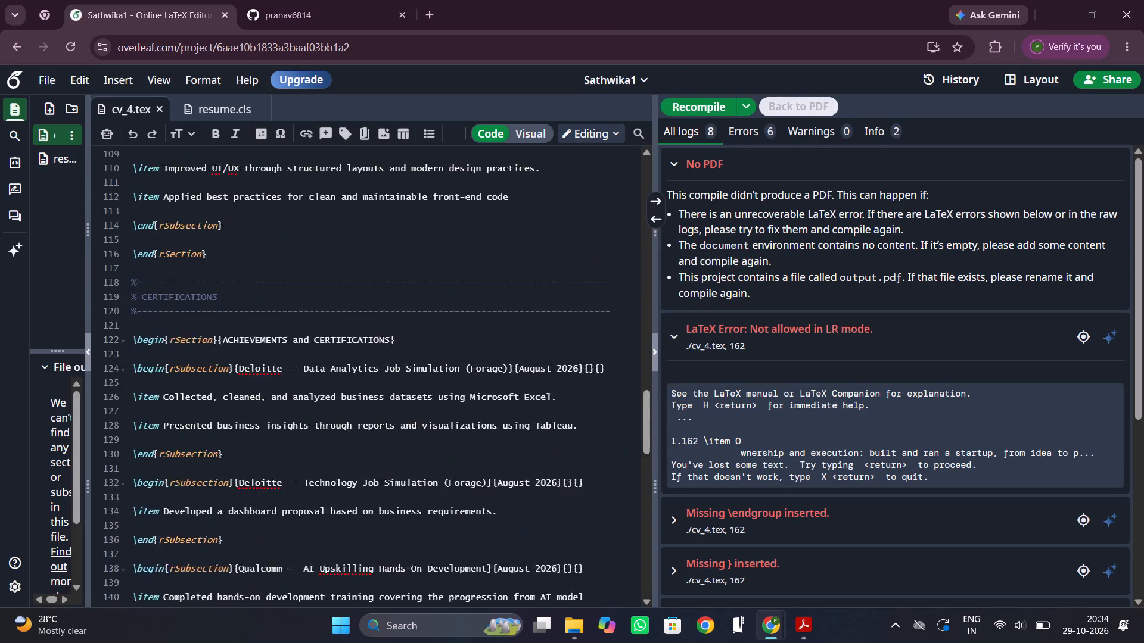
scroll(483, 357, down, 6)
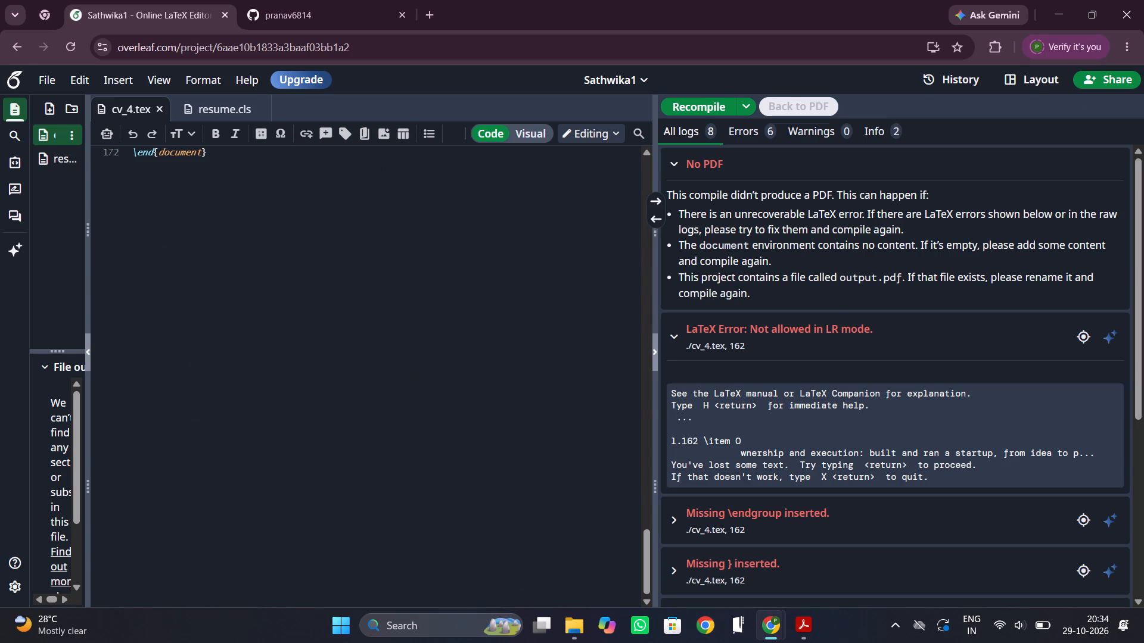
scroll(847, 294, up, 3)
scroll(334, 289, up, 3)
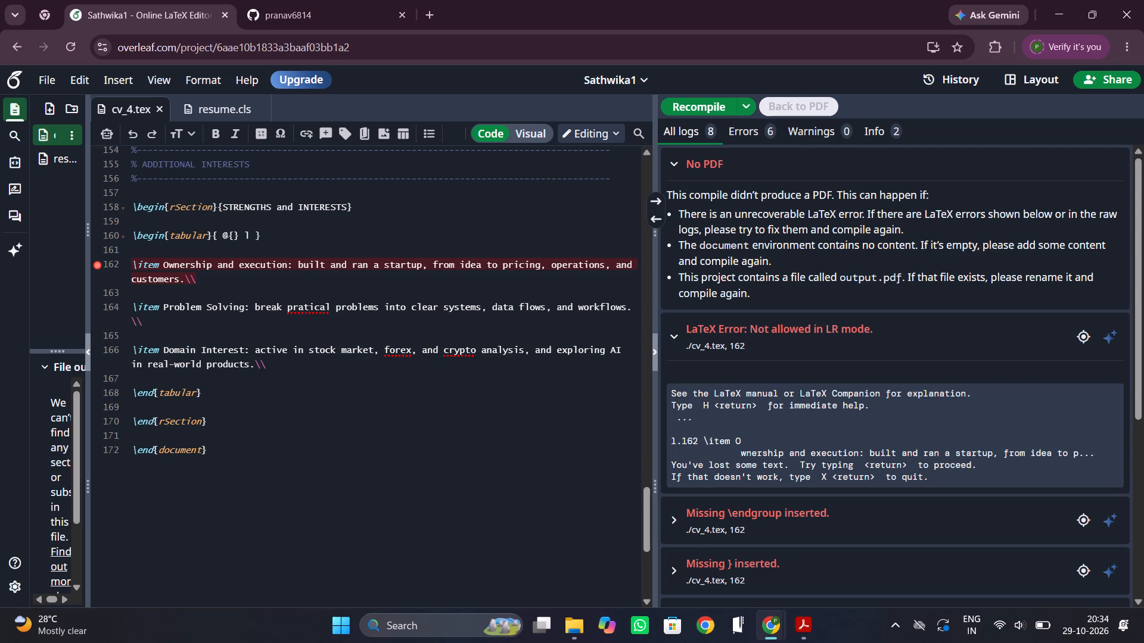
click(305, 308)
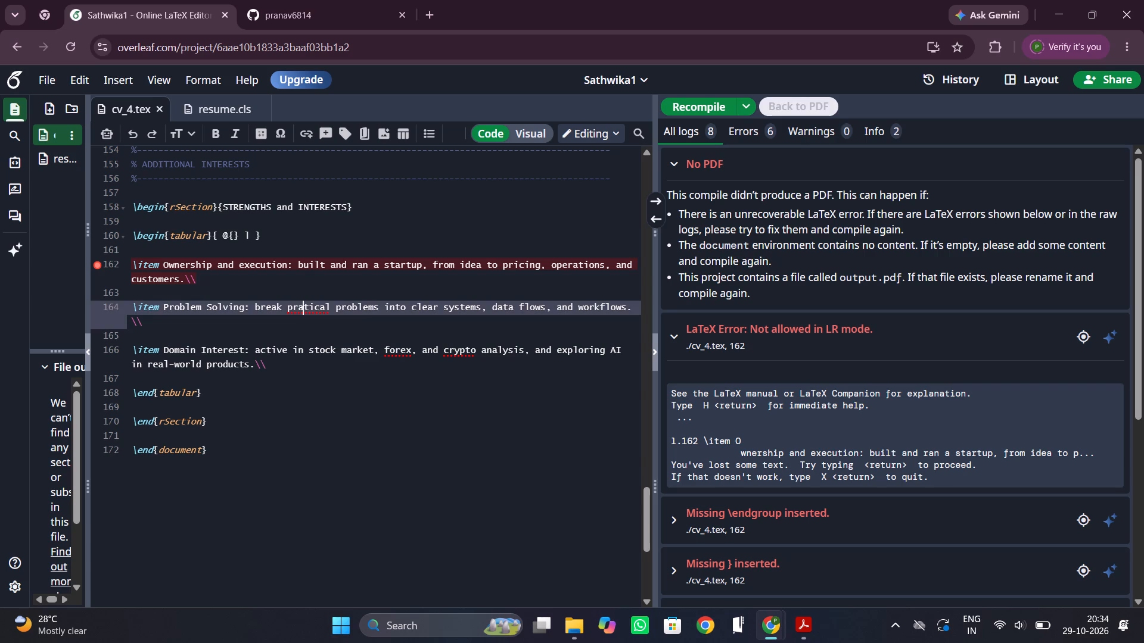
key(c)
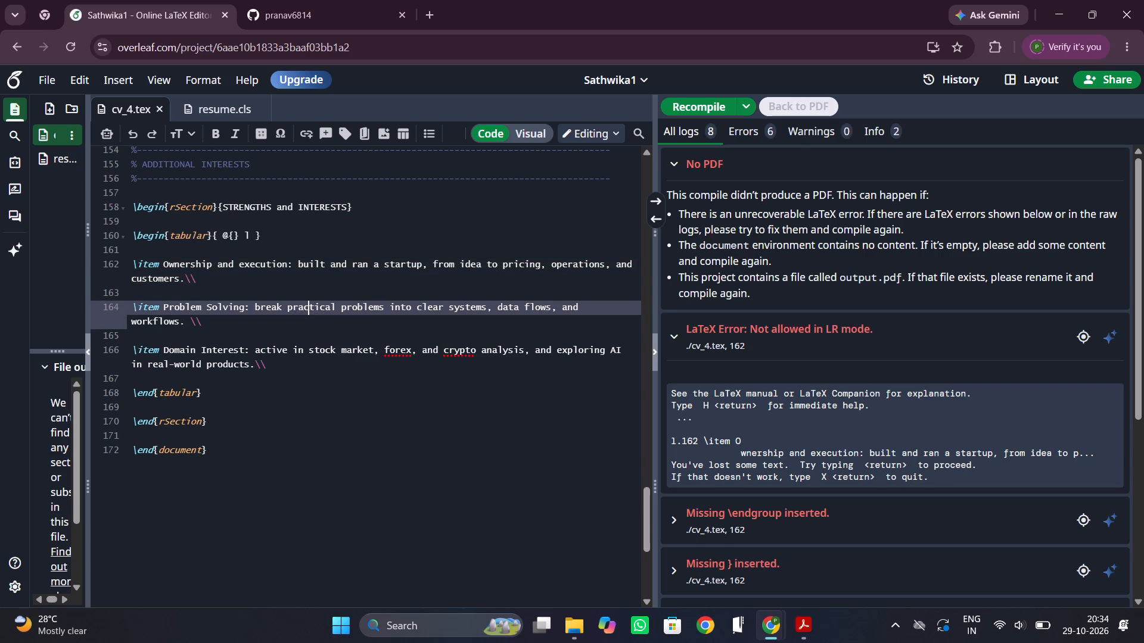
Recompile the CV with the corrected Problem Solving item.
click(702, 111)
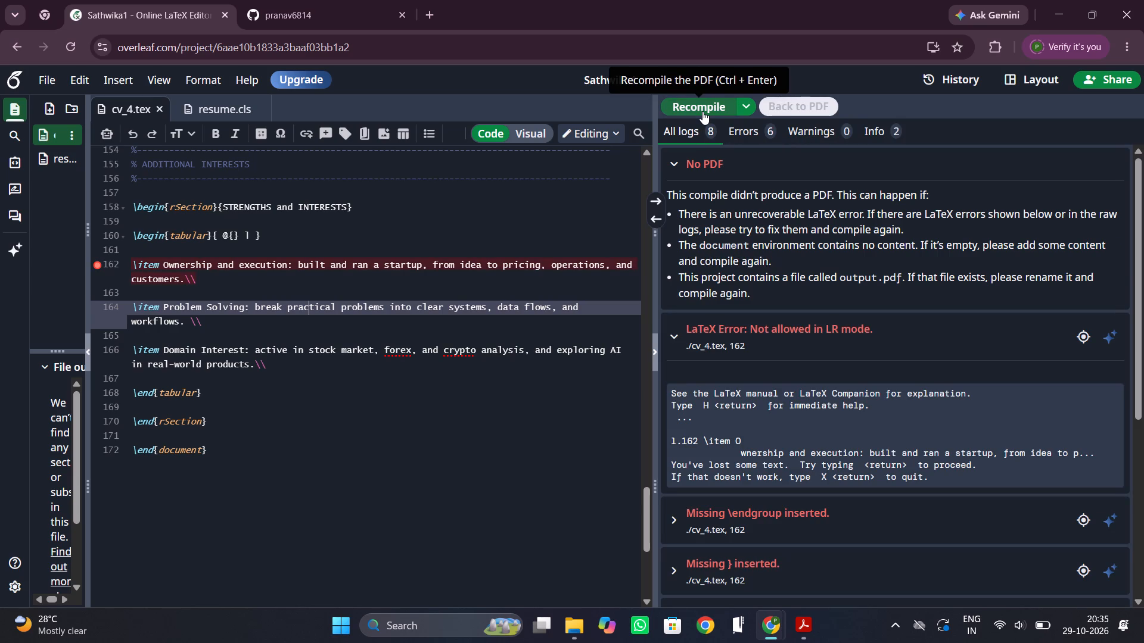
Remove the \item command in front of the Ownership and execution line.
click(164, 266)
key(BackSpace)
key(BackSpace)
key(BackSpace)
key(BackSpace)
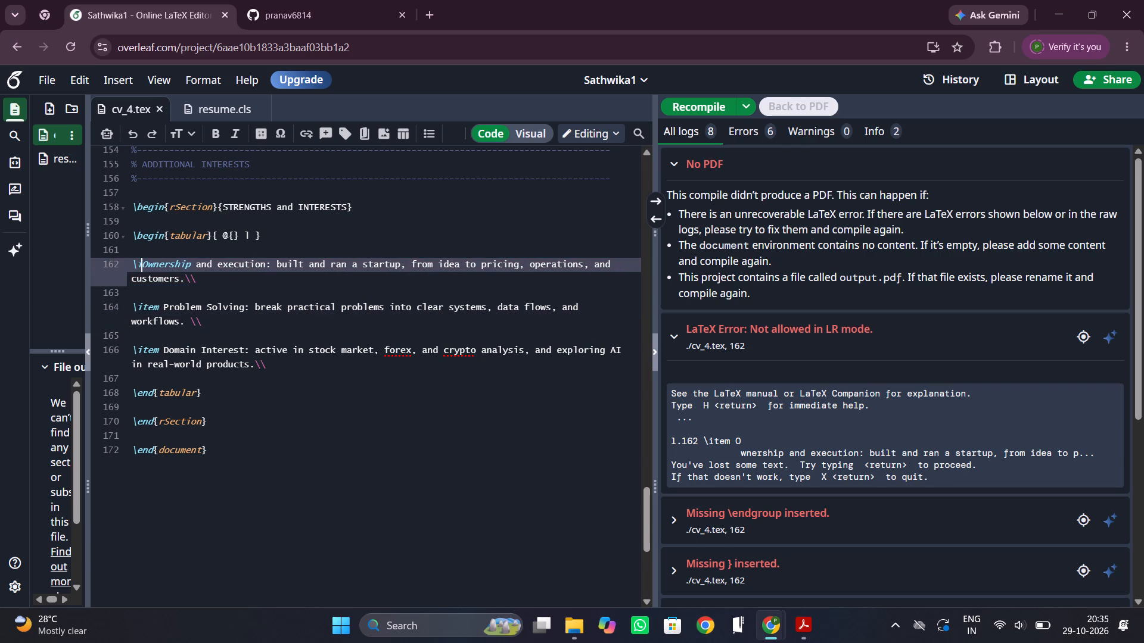
key(BackSpace)
key(BackSpace)
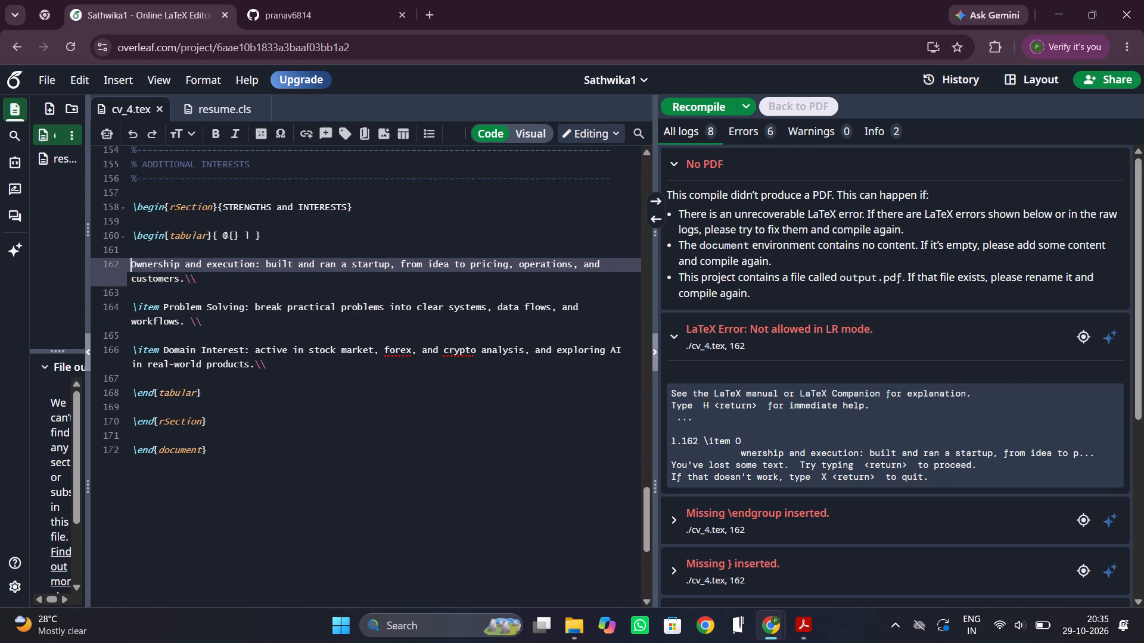
Remove the \item command in front of the Problem Solving line.
click(166, 305)
key(BackSpace)
key(BackSpace)
key(BackSpace)
key(BackSpace)
key(BackSpace)
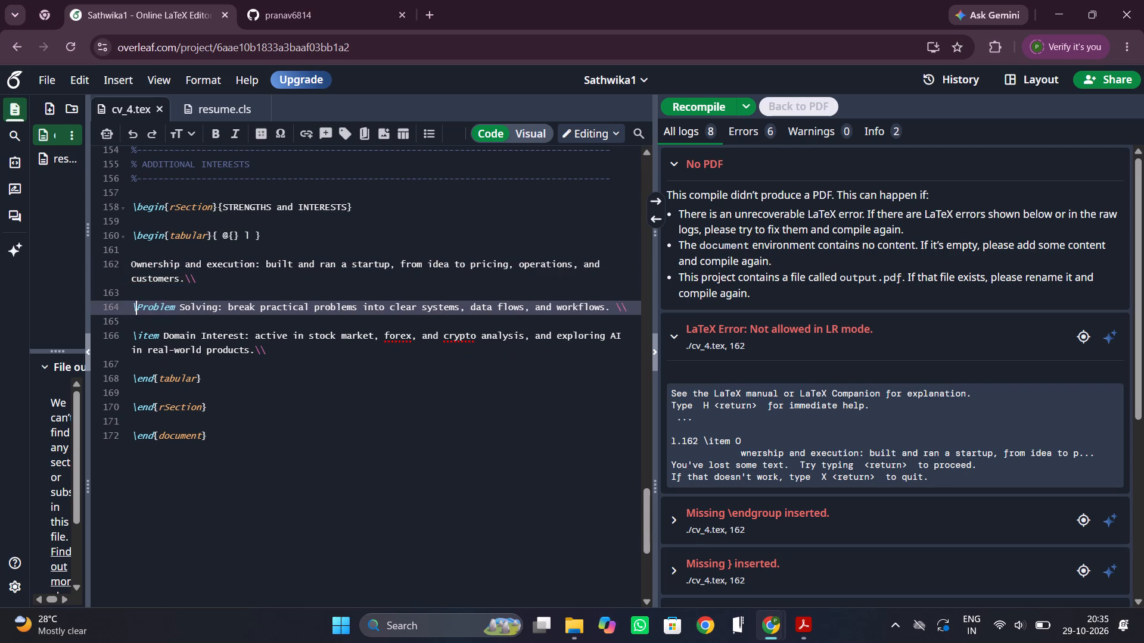
key(BackSpace)
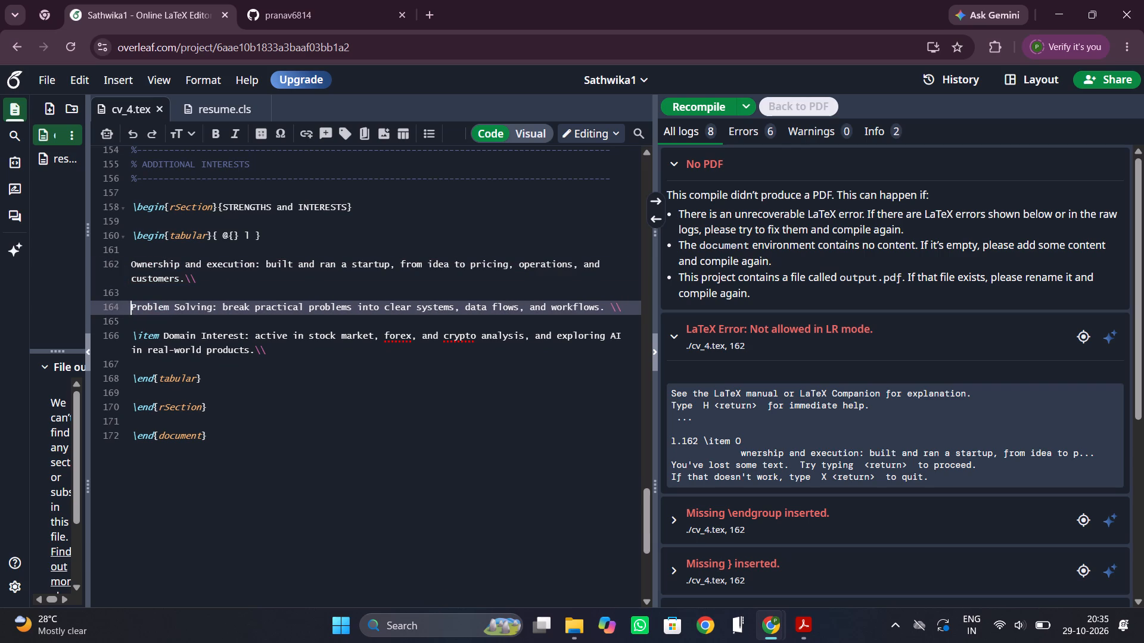
Remove the \item command in front of the Domain Interest line.
click(164, 330)
key(BackSpace)
key(BackSpace)
key(BackSpace)
key(BackSpace)
key(BackSpace)
key(BackSpace)
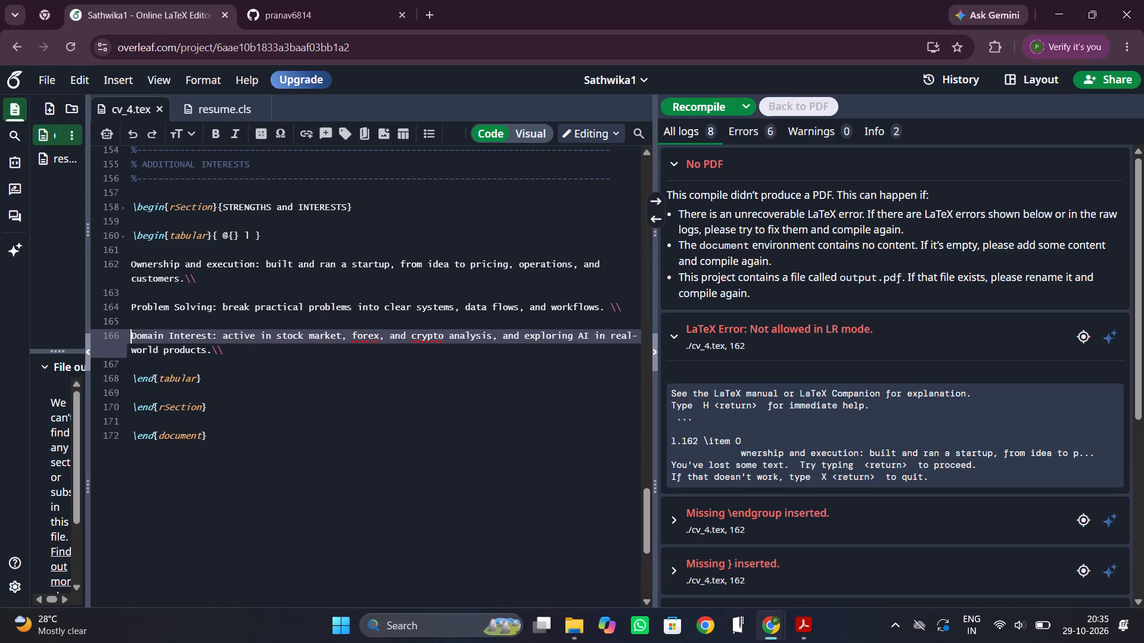
Recompile the CV with the \item commands removed from the Strengths and Interests lines.
key(ctrl+s)
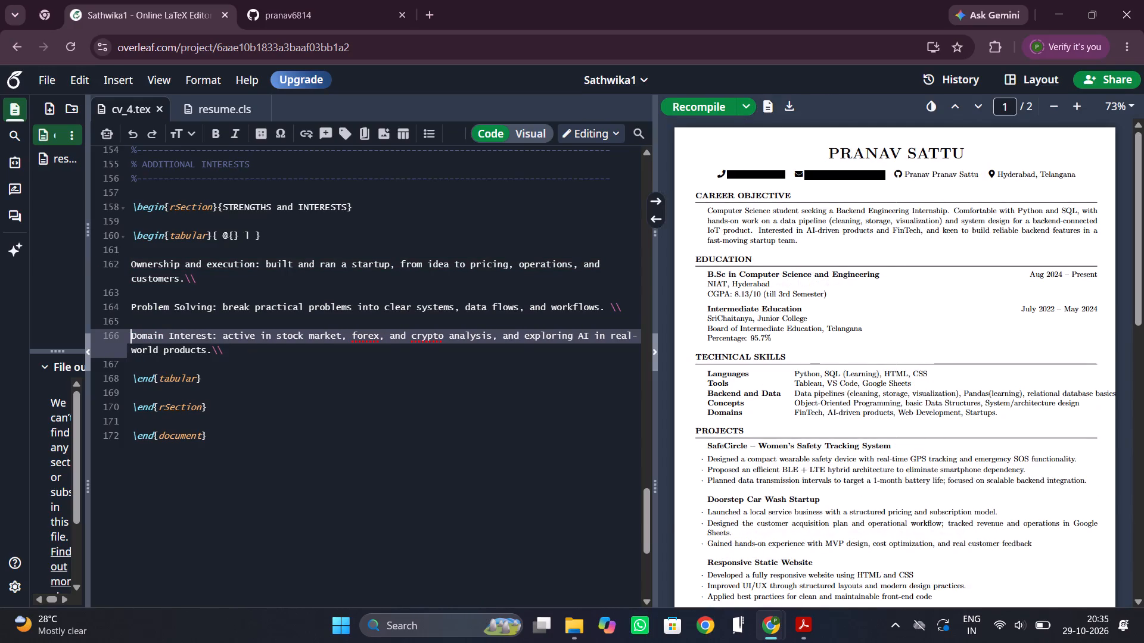
Review the compiled CV preview from the Strengths and Interests section on page 2 back to the page 1 header.
scroll(854, 359, down, 7)
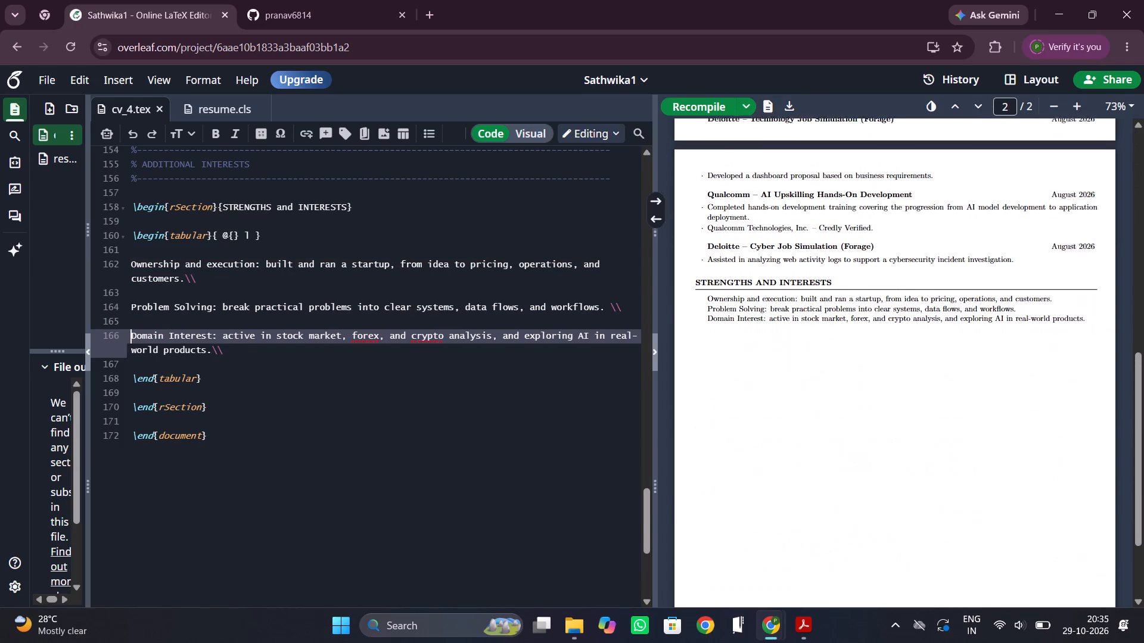
scroll(854, 359, up, 1)
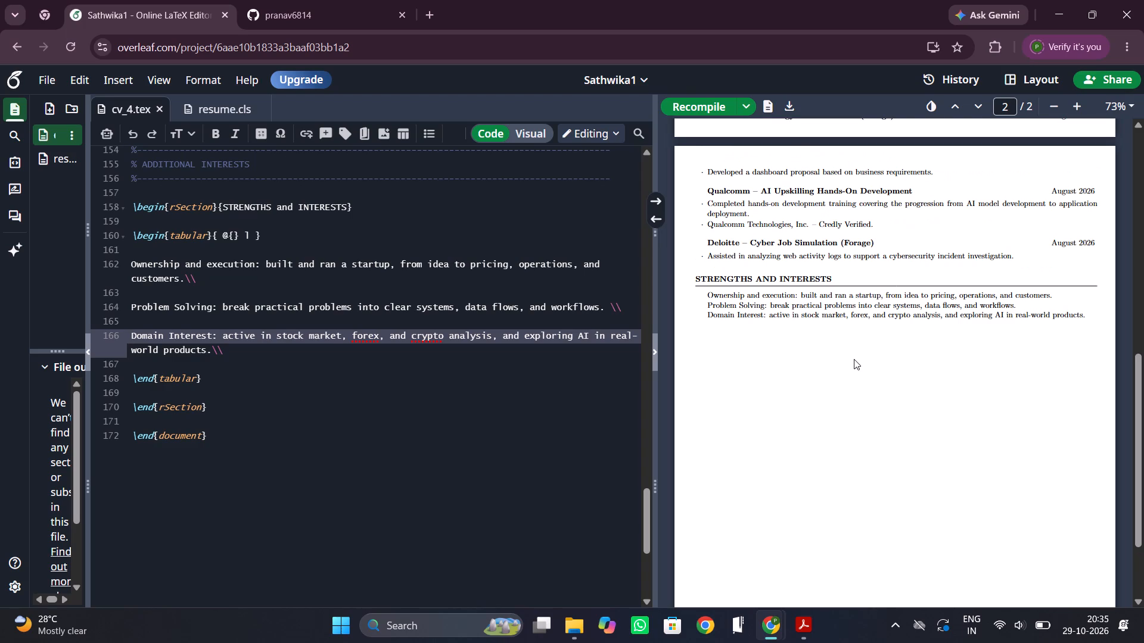
scroll(854, 359, up, 4)
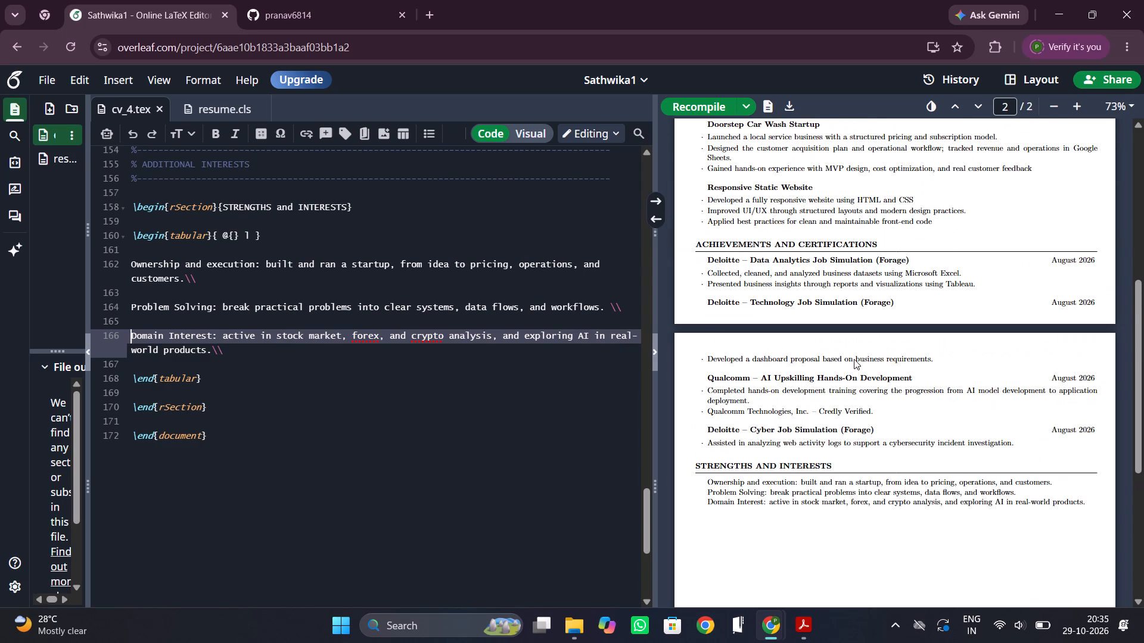
scroll(854, 359, up, 2)
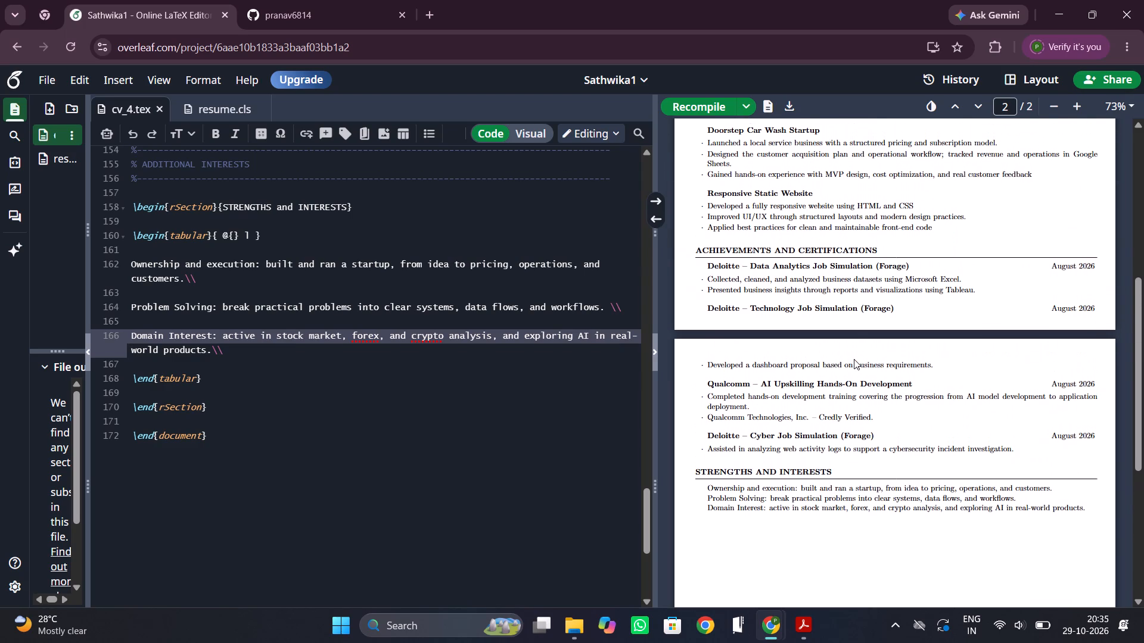
scroll(854, 359, up, 1)
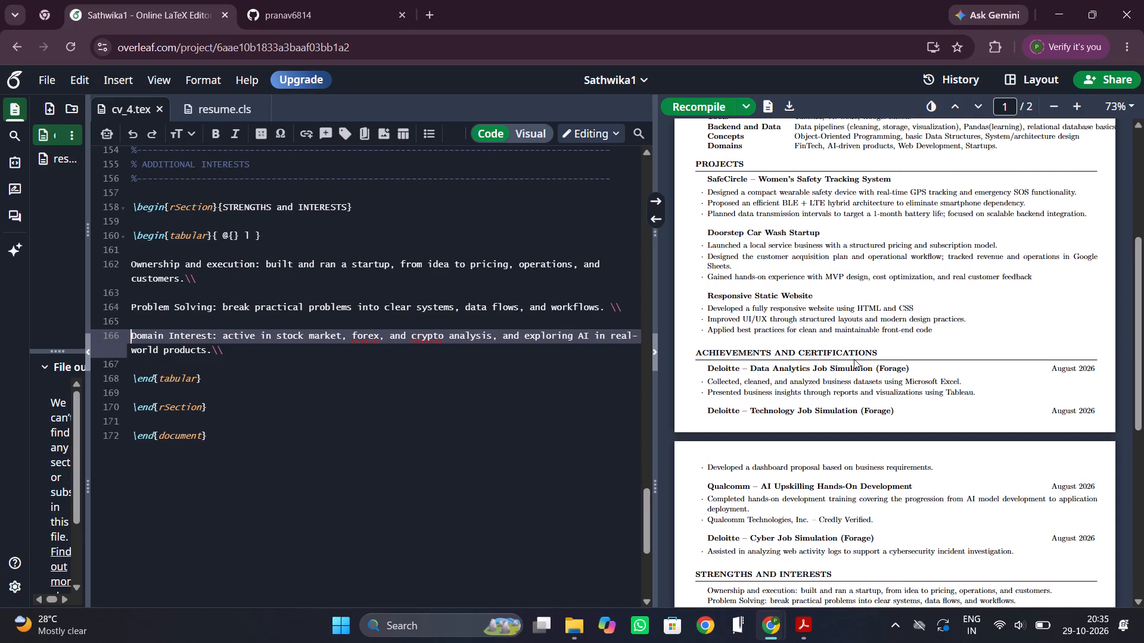
scroll(854, 359, up, 1)
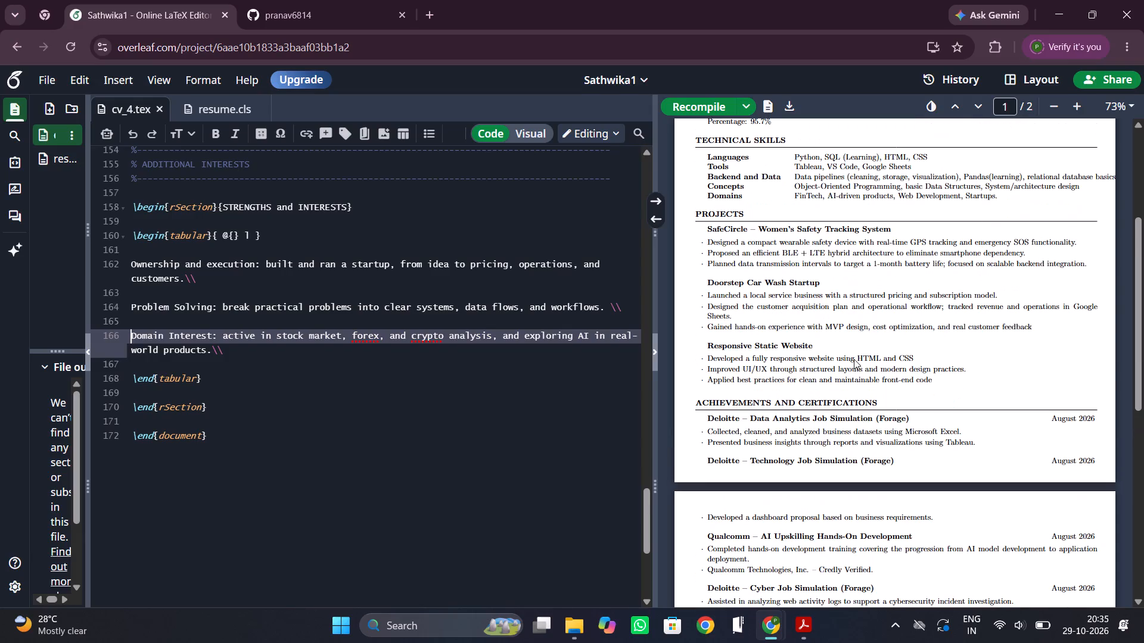
scroll(854, 359, up, 7)
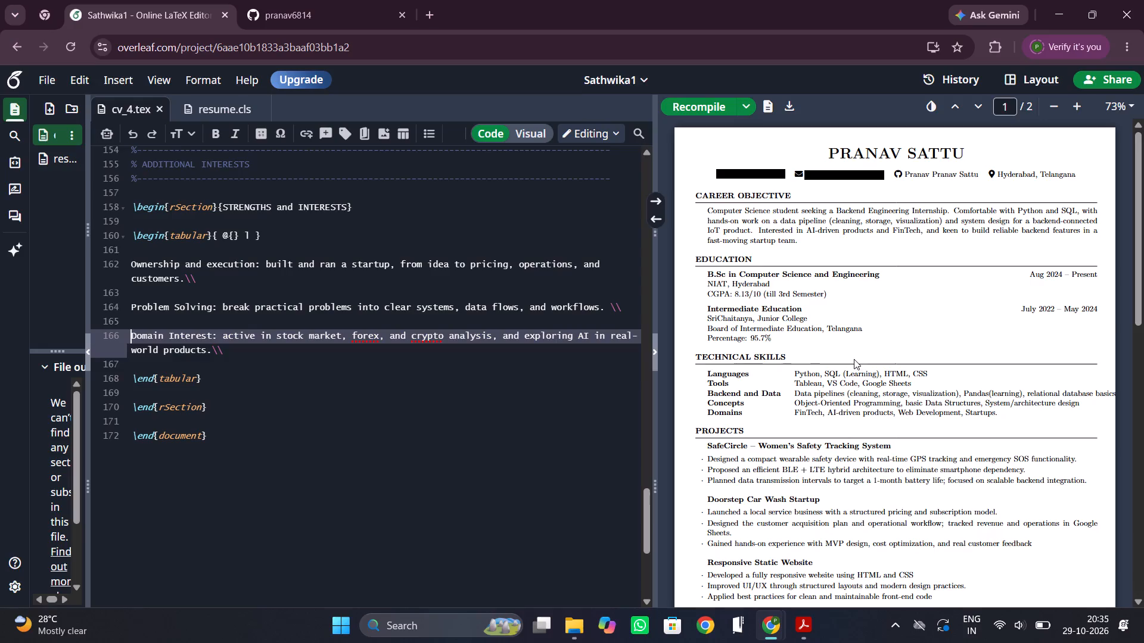
Download the compiled CV as a PDF and view it in Acrobat without the tools list.
click(792, 112)
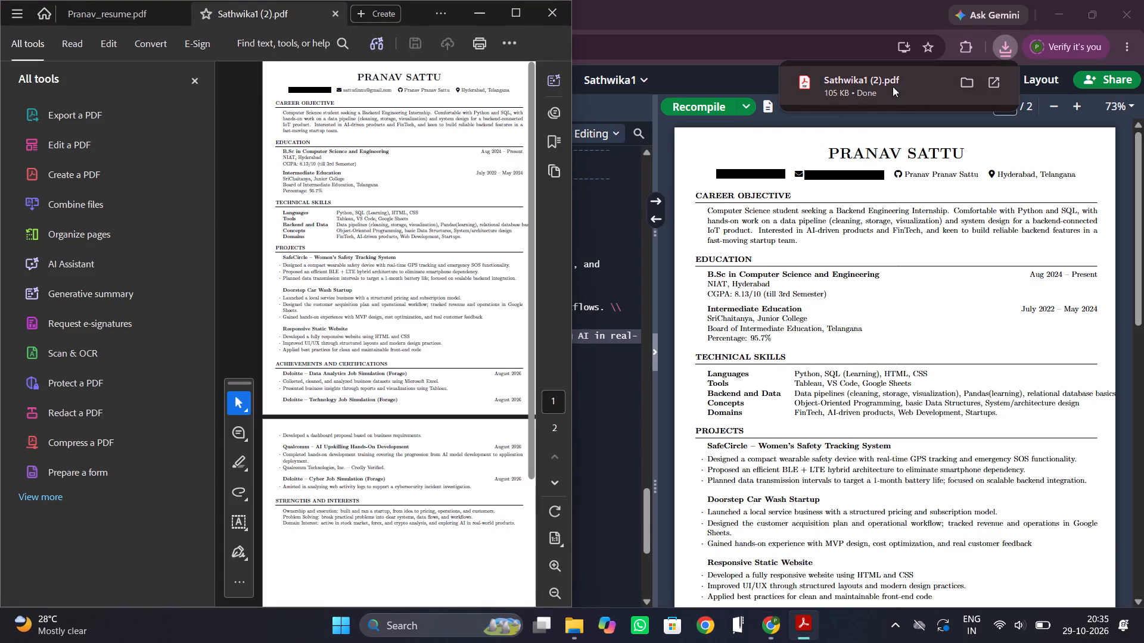
click(202, 75)
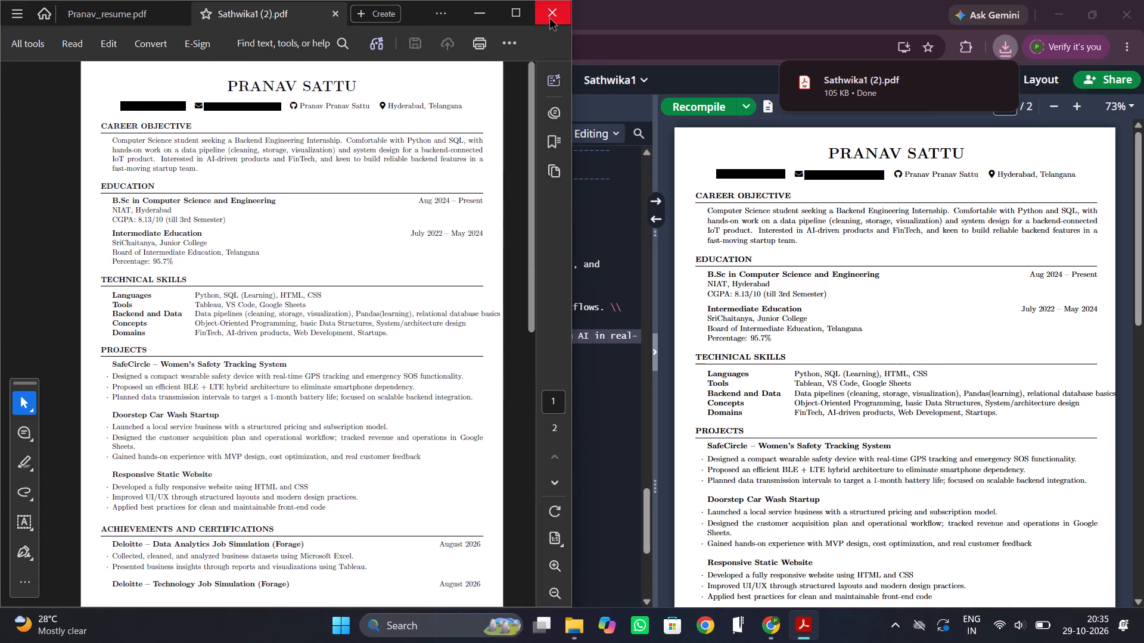
Close Acrobat with all its open PDFs, and close the browser window holding the Overleaf project.
click(550, 19)
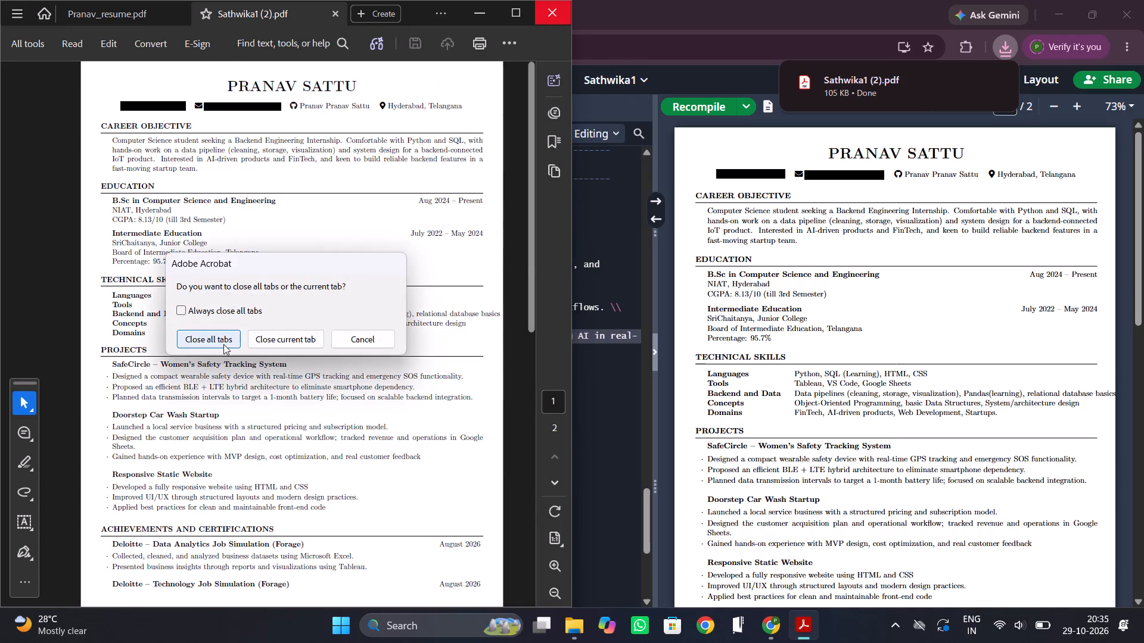
click(223, 344)
click(1142, 0)
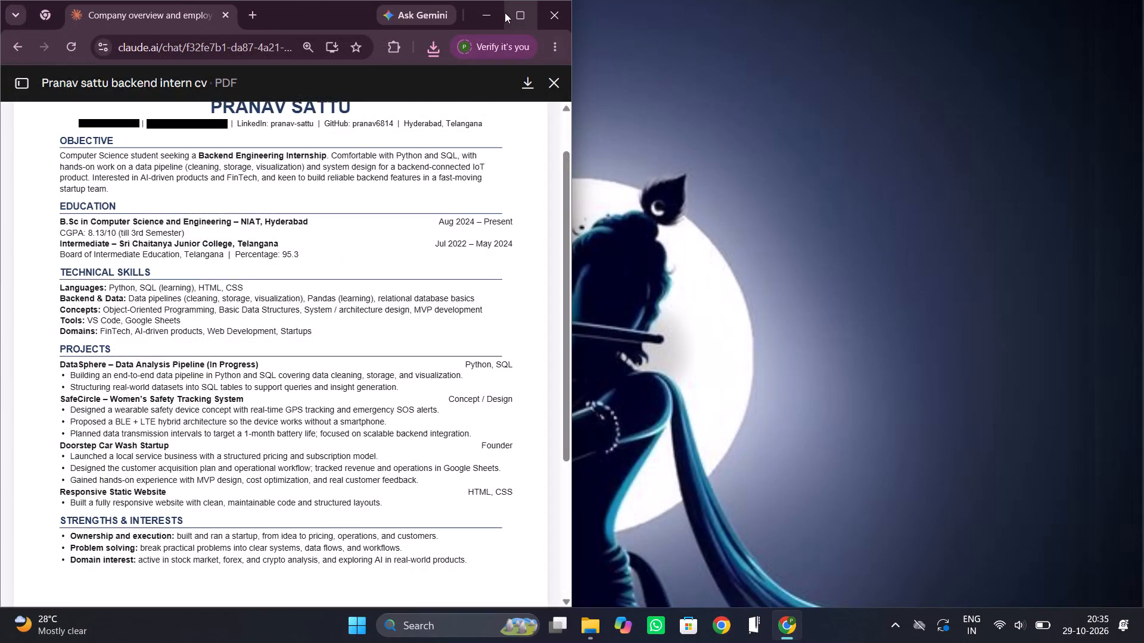
Maximize the browser window with the Claude chat and open the LinkedIn feed in a new tab.
click(512, 13)
click(253, 7)
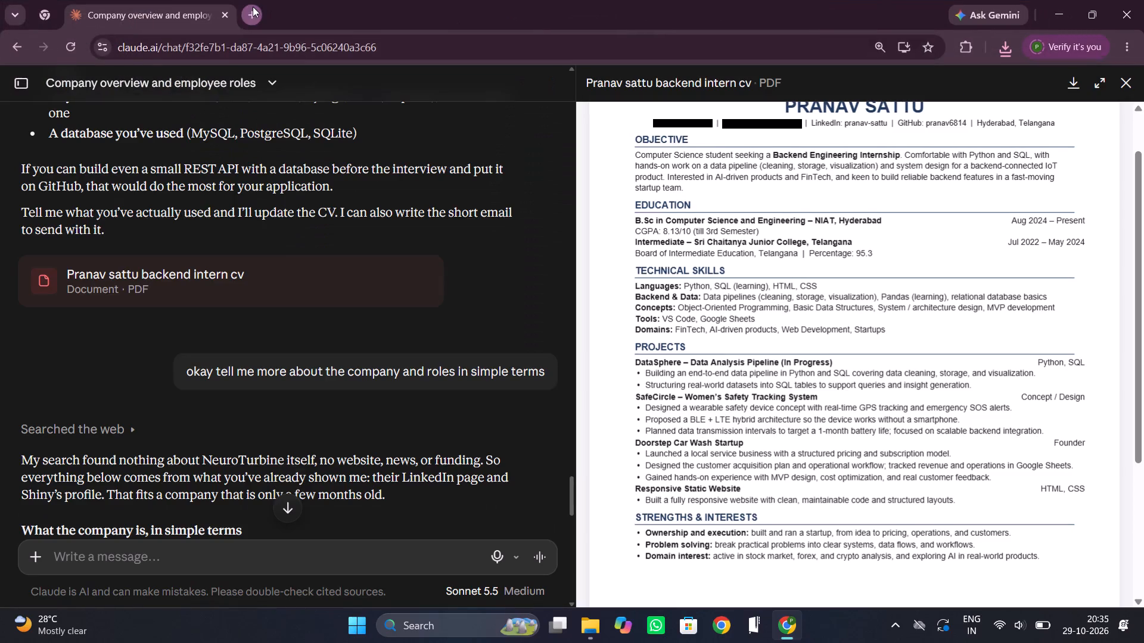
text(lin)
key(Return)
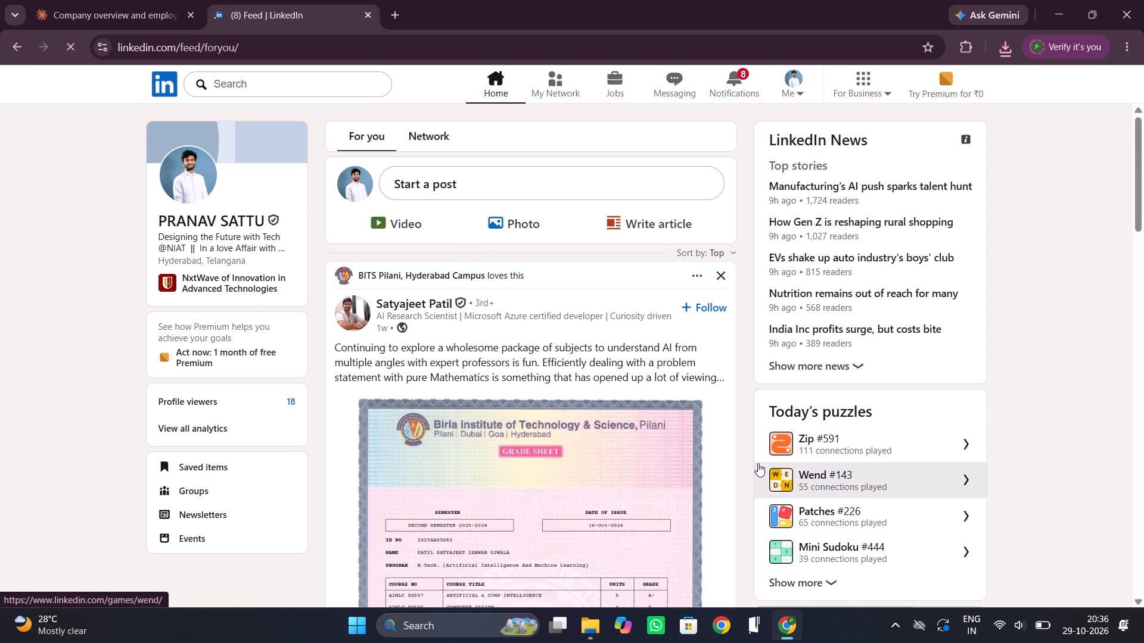
scroll(758, 463, down, 1)
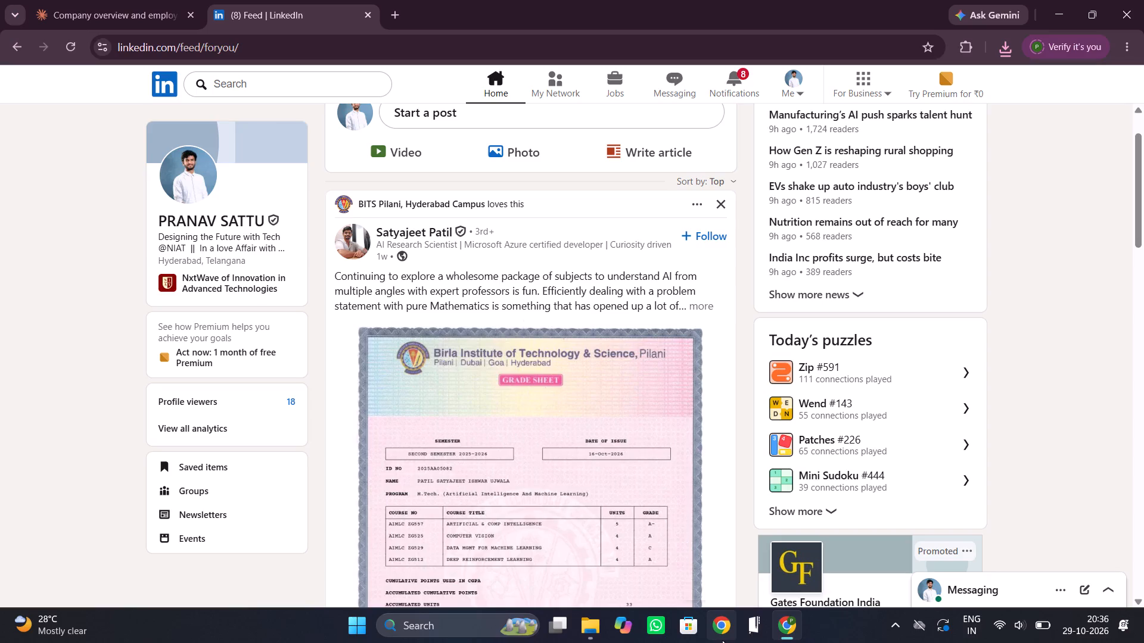
Open Overleaf in another new tab and open the Sathwika1 project.
click(387, 3)
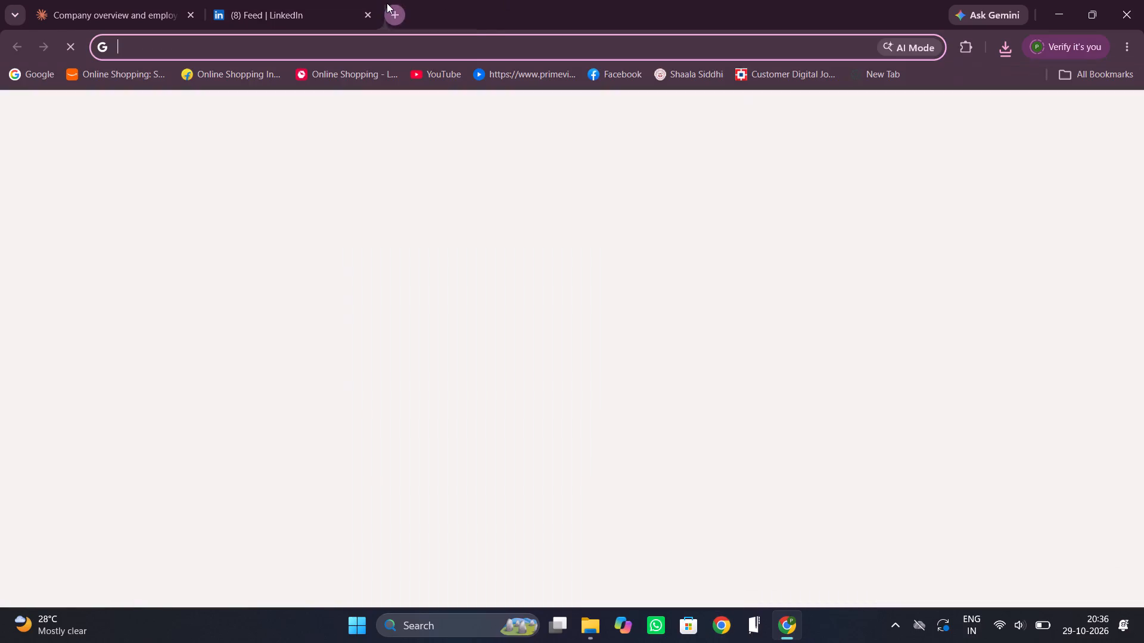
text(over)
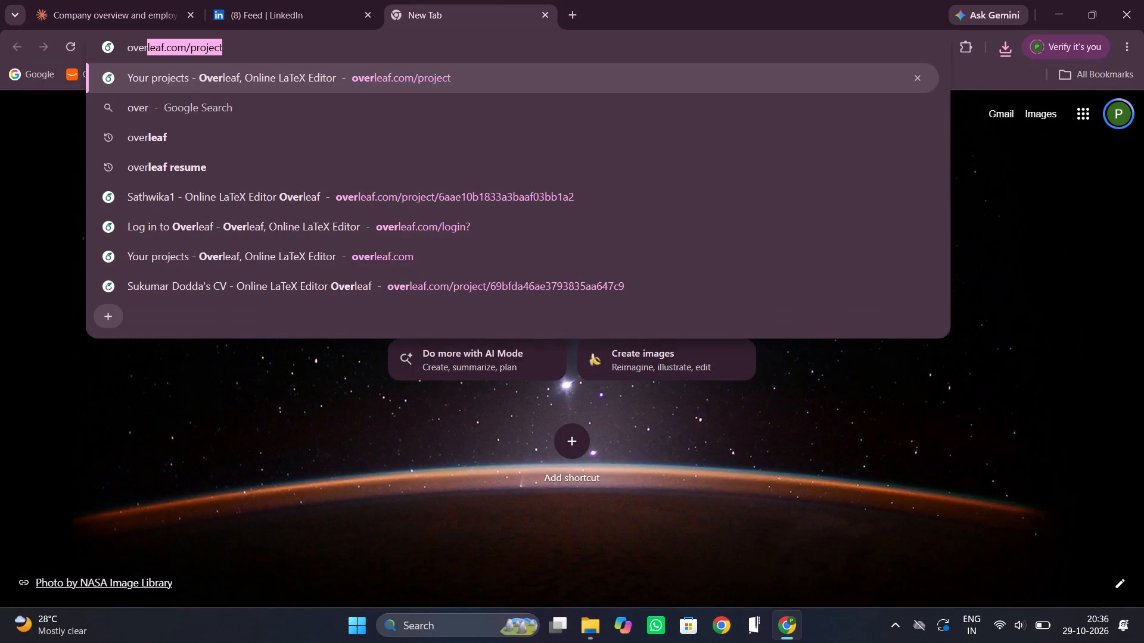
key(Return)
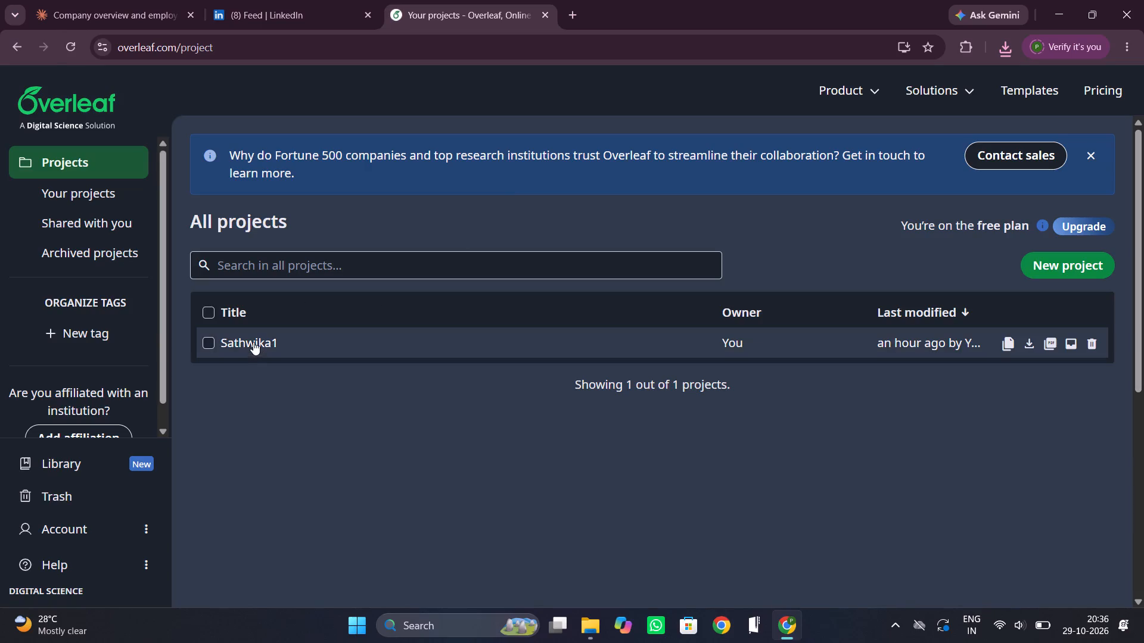
click(253, 343)
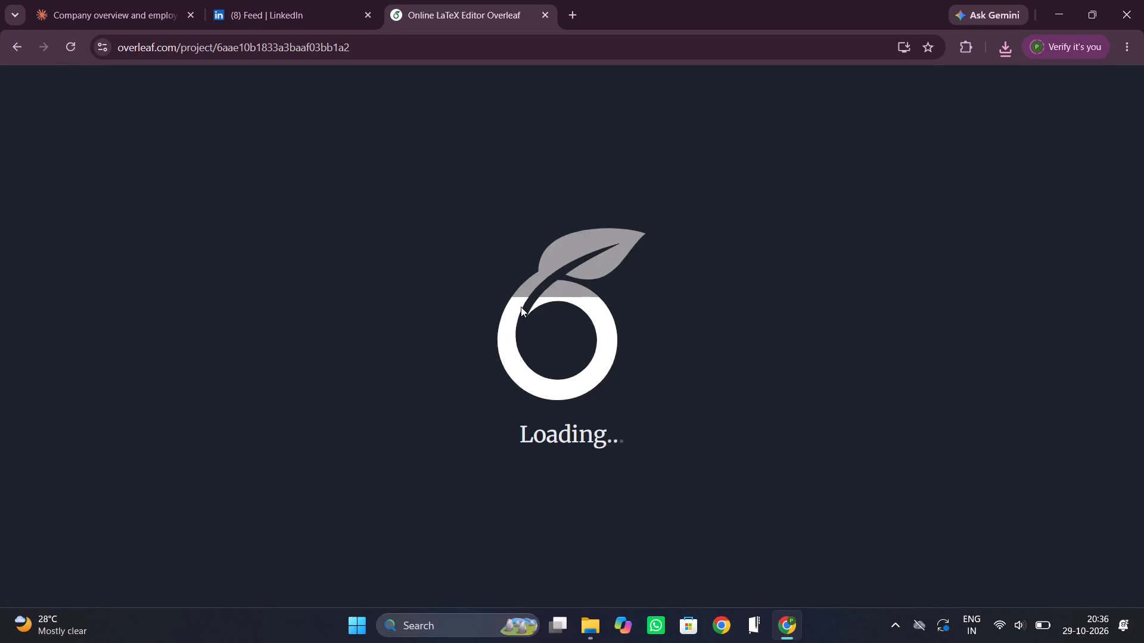
Insert the icon command \faLink in front of the LinkedIn \href in the address block of cv_4.tex.
scroll(415, 360, up, 6)
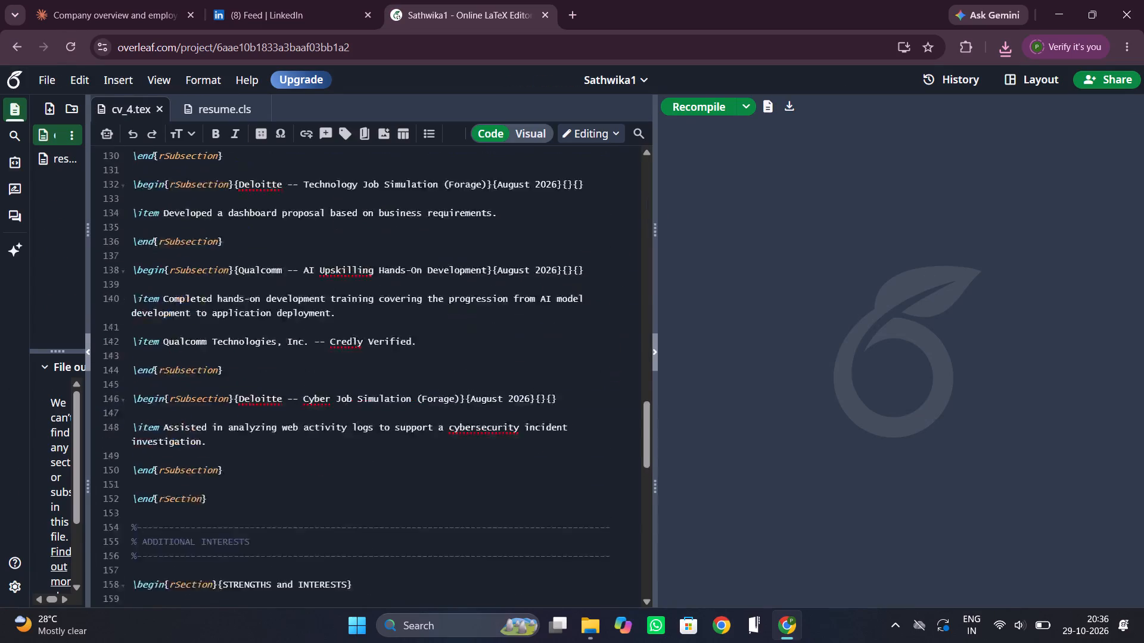
scroll(415, 360, up, 14)
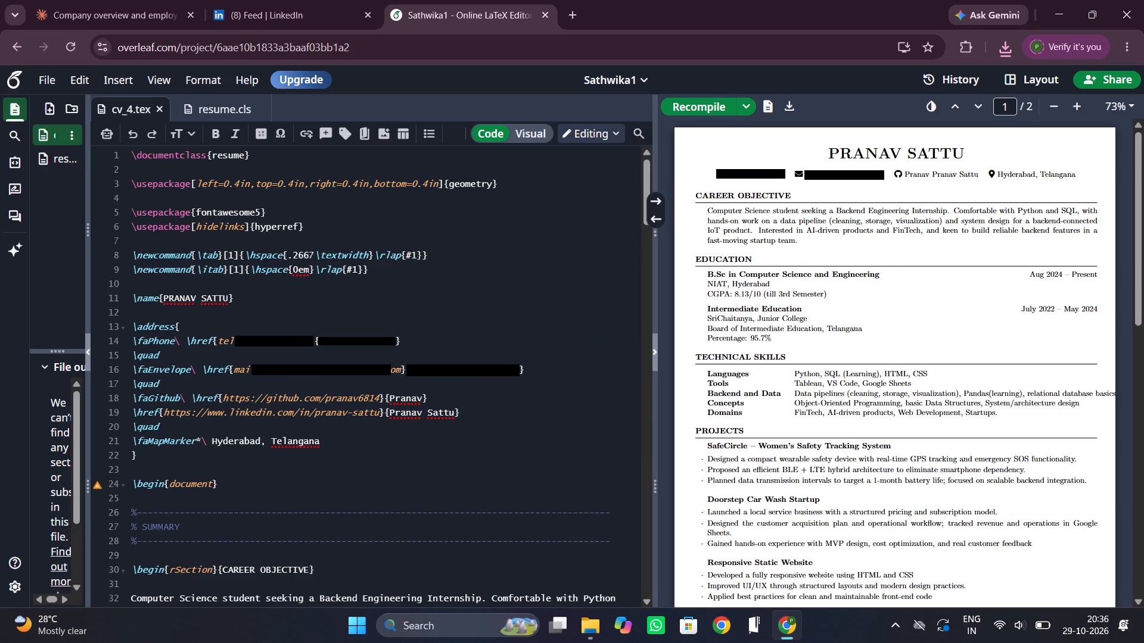
click(132, 414)
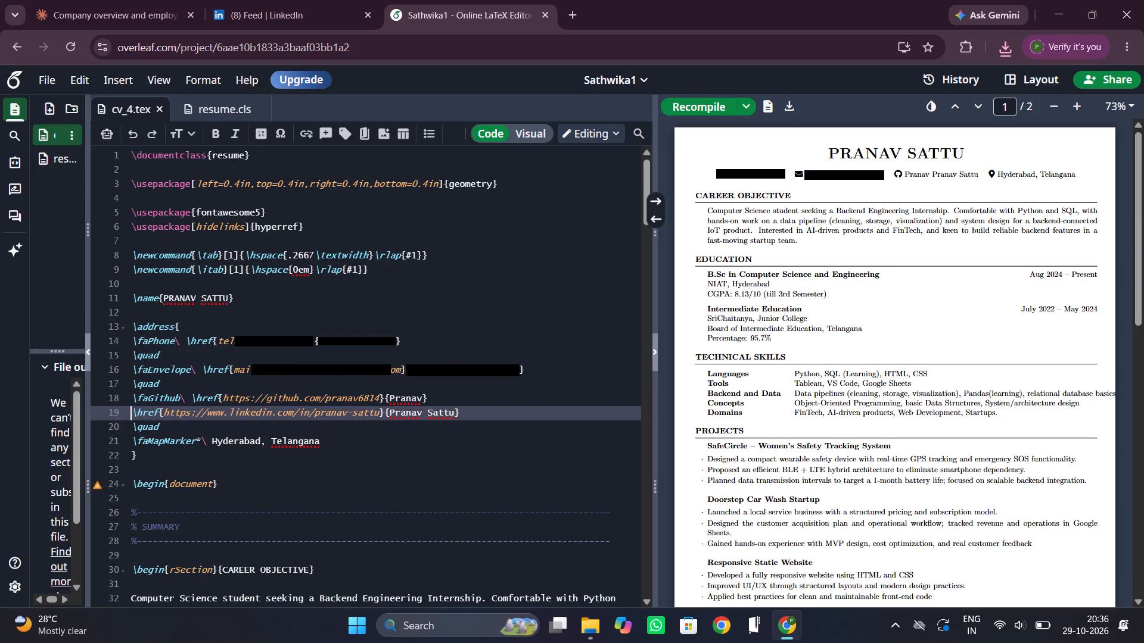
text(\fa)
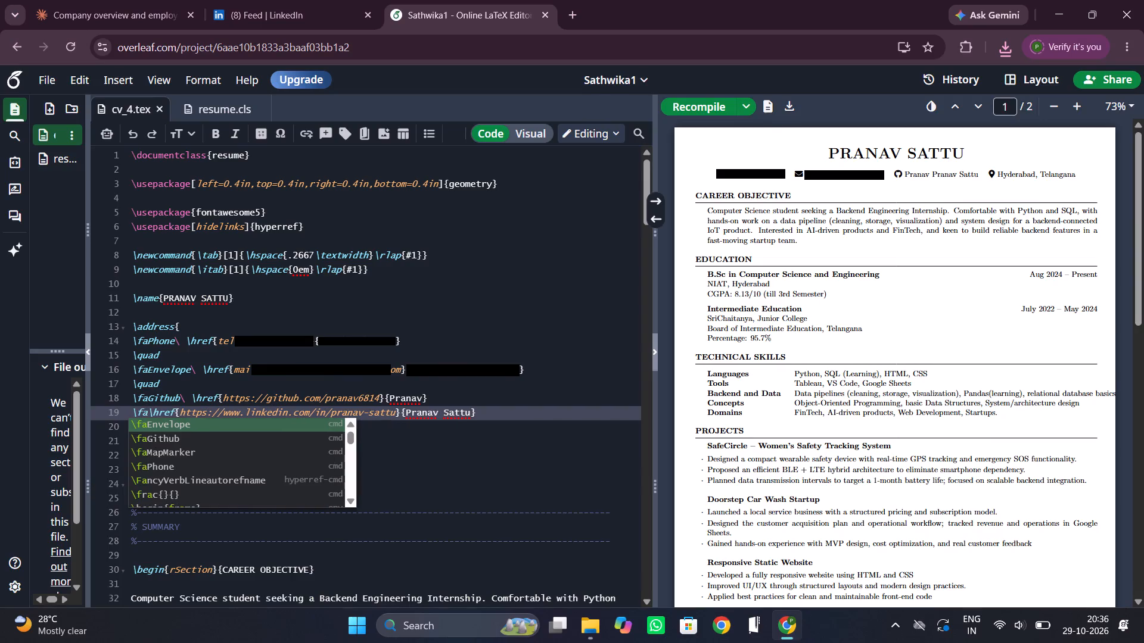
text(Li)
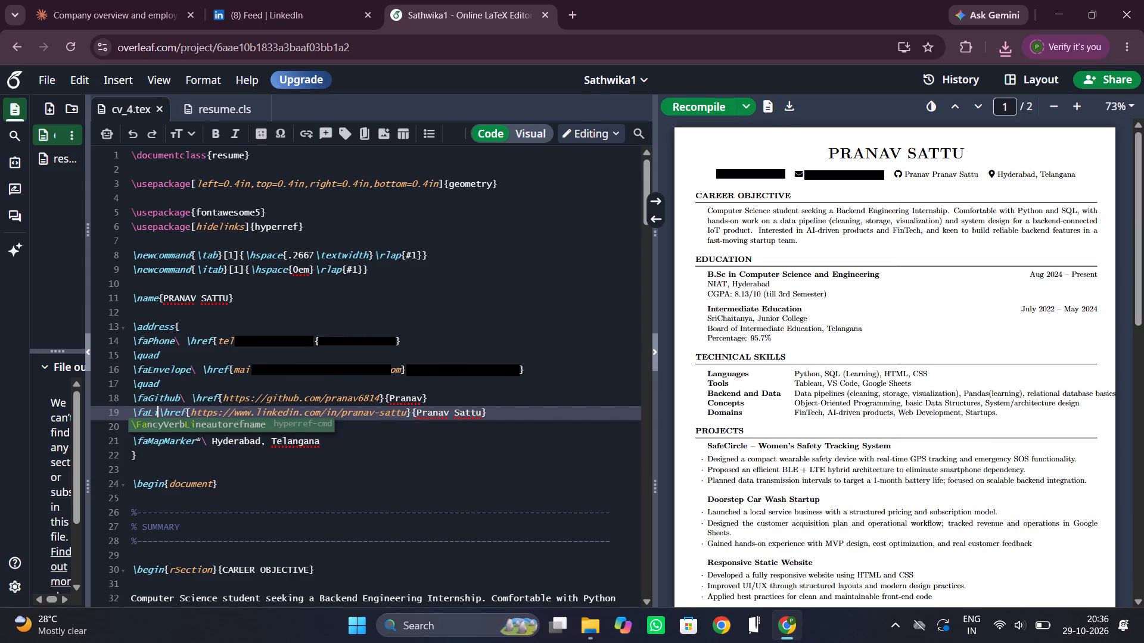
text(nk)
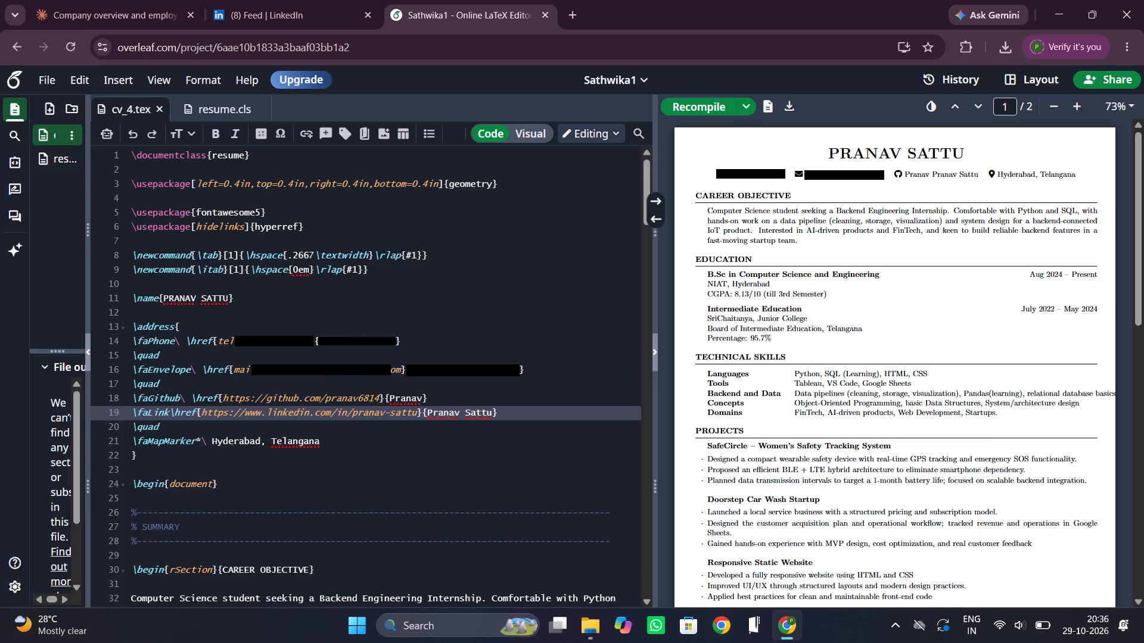
Shorten the icon command before the LinkedIn link to \fa and look through the suggested commands for a LinkedIn icon.
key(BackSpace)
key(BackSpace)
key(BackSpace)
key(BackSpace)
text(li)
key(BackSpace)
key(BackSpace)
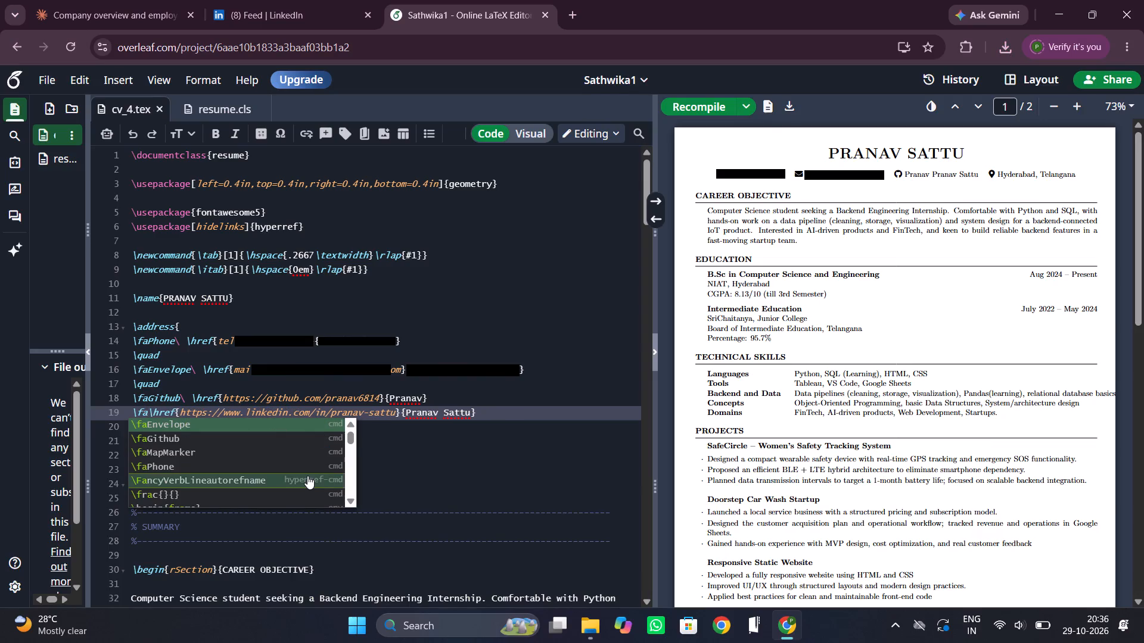
scroll(307, 476, down, 3)
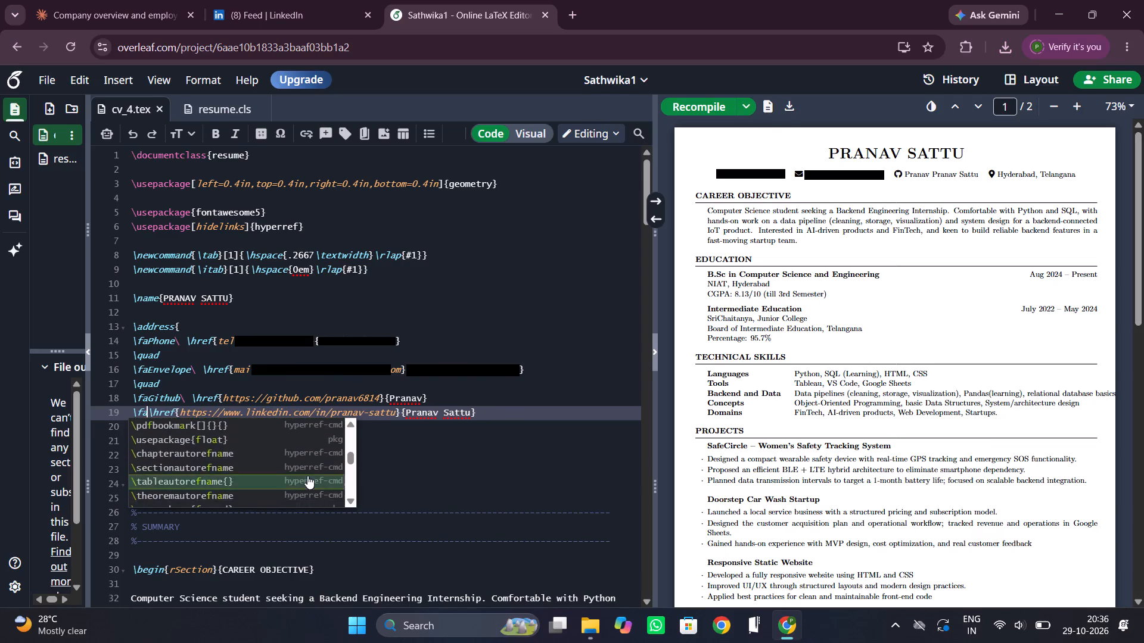
scroll(307, 476, down, 4)
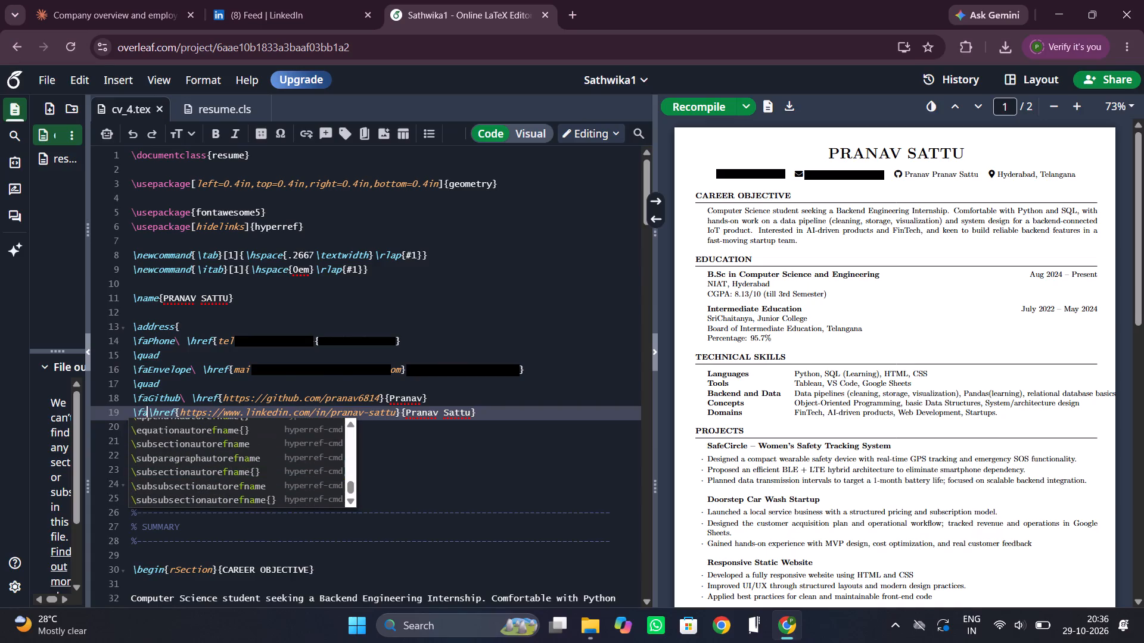
click(513, 410)
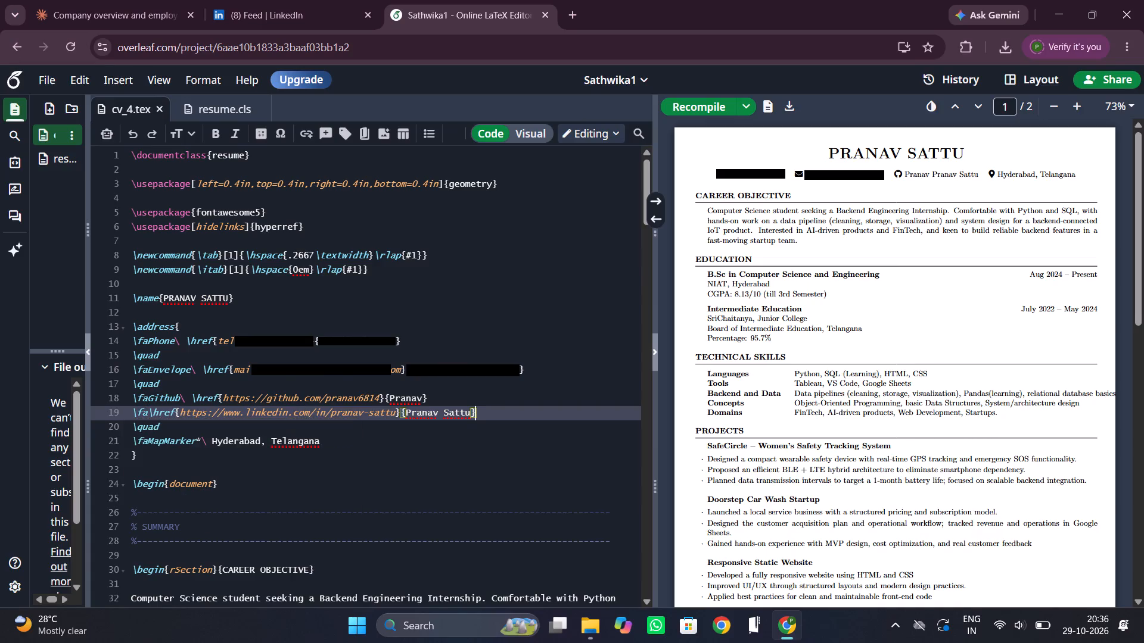
Replace the backslash between \fa and href on the LinkedIn line of the address block with two spaces.
click(154, 411)
key(BackSpace)
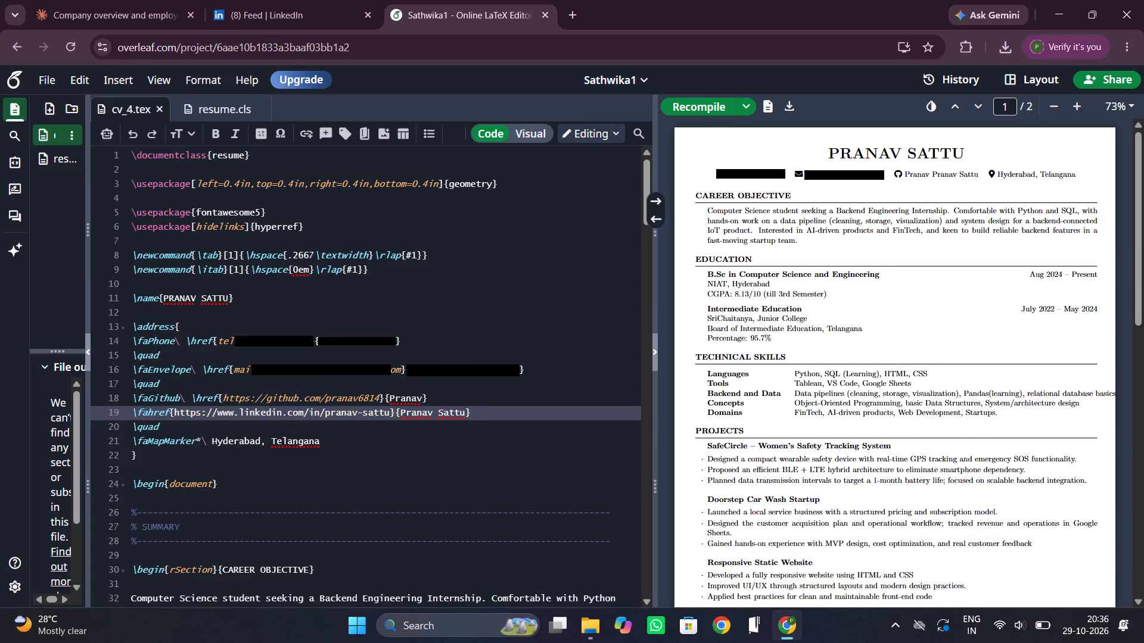
key(Return)
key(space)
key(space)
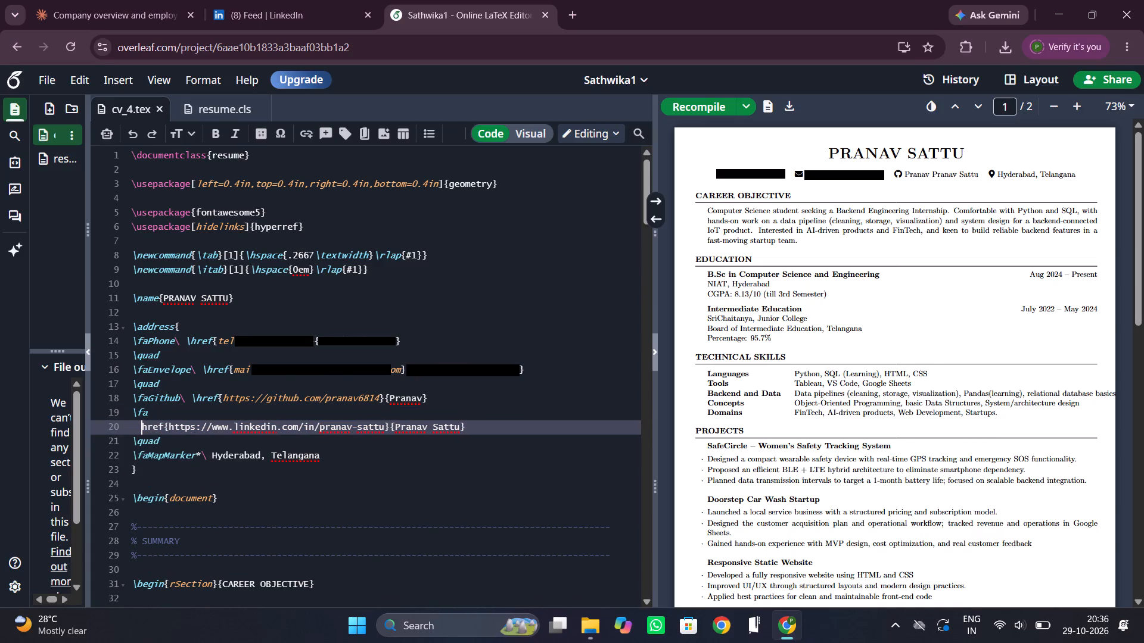
key(BackSpace)
key(BackSpace)
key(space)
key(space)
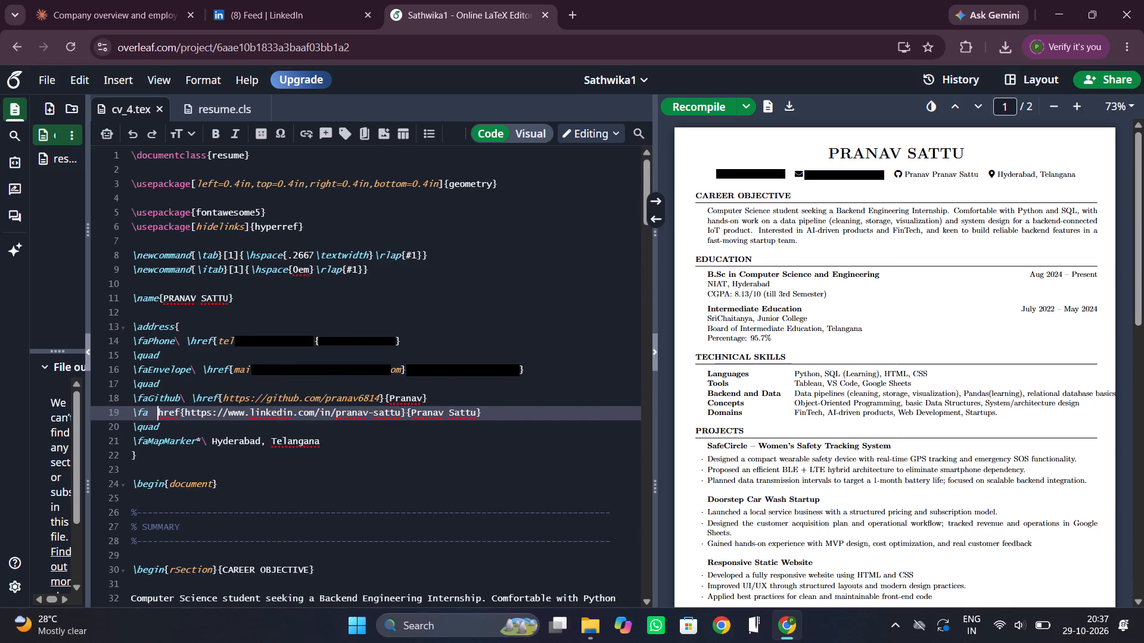
key(Down)
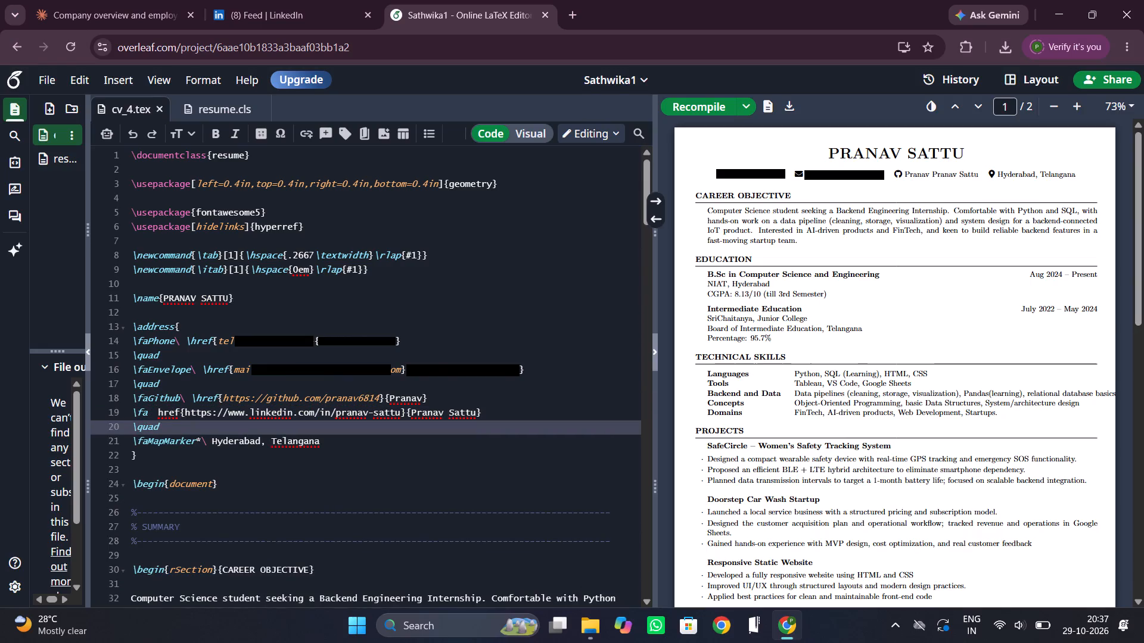
Insert a \quad line between the GitHub and LinkedIn entries in the address block.
click(441, 392)
key(backslash)
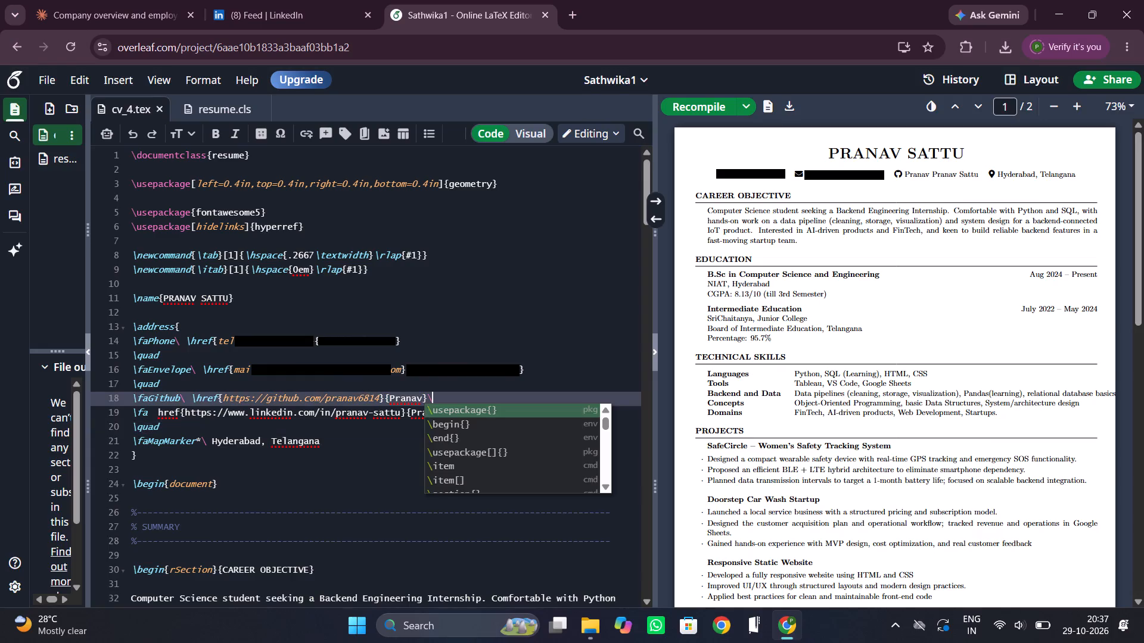
key(BackSpace)
key(Return)
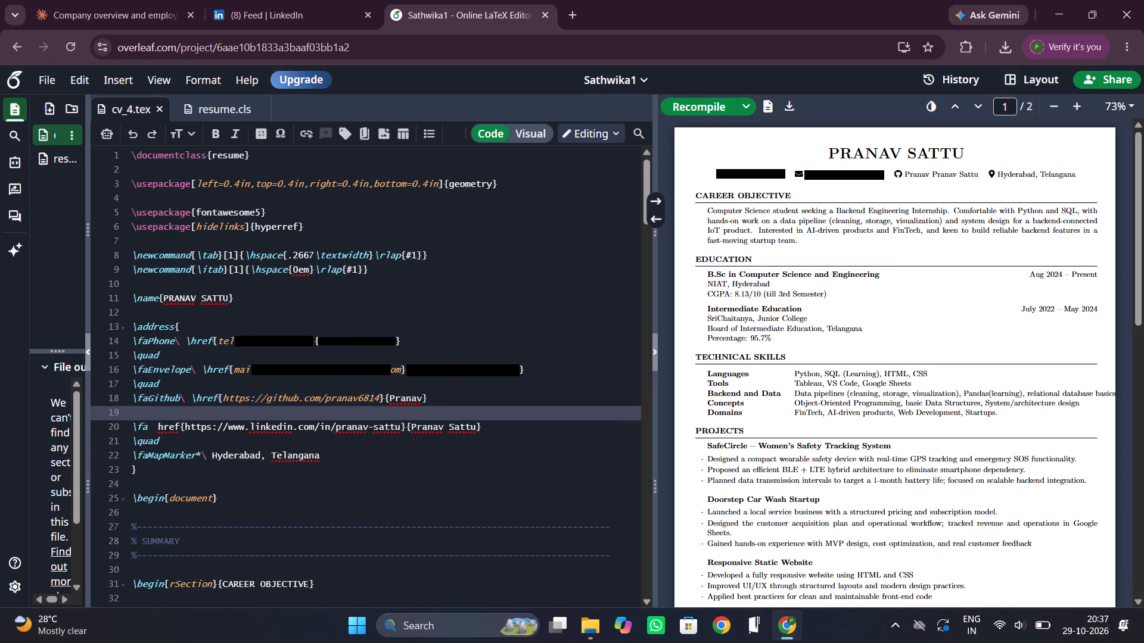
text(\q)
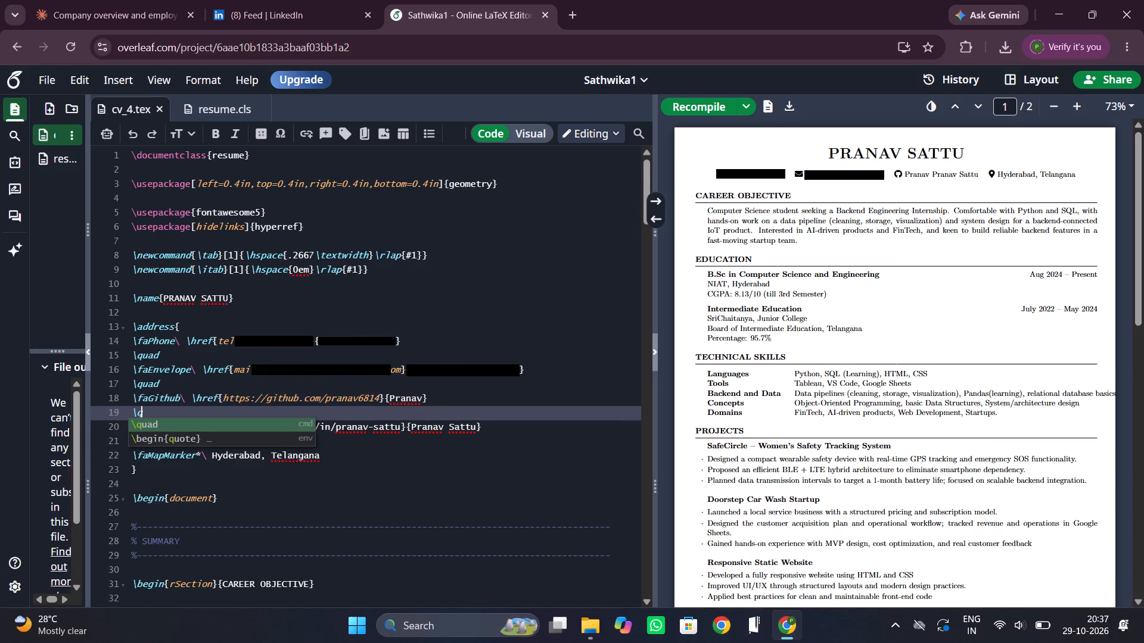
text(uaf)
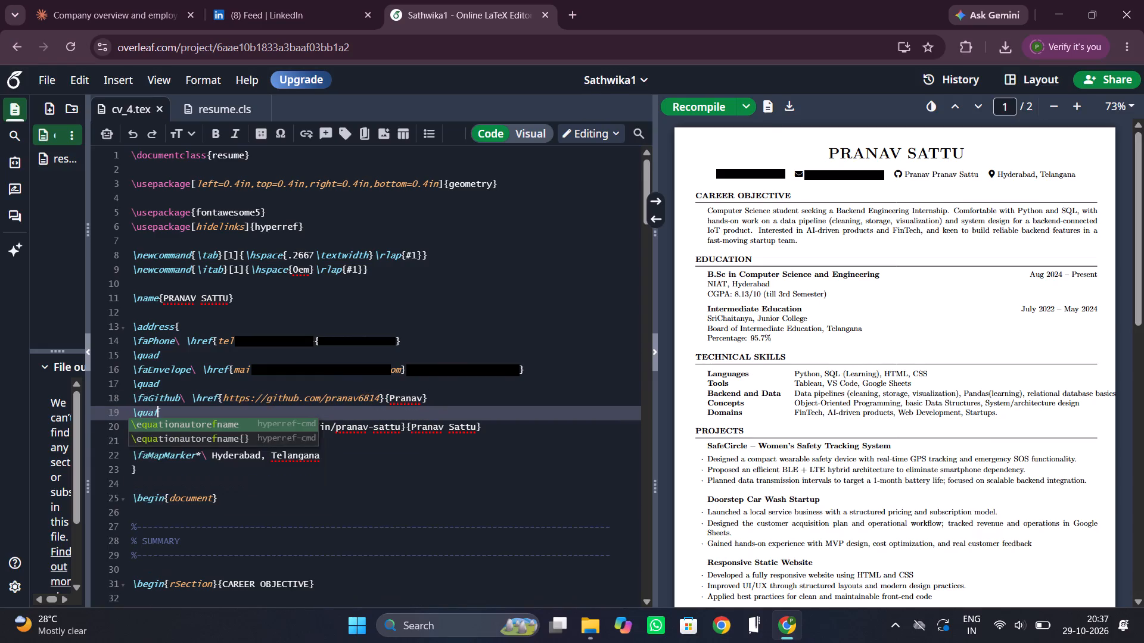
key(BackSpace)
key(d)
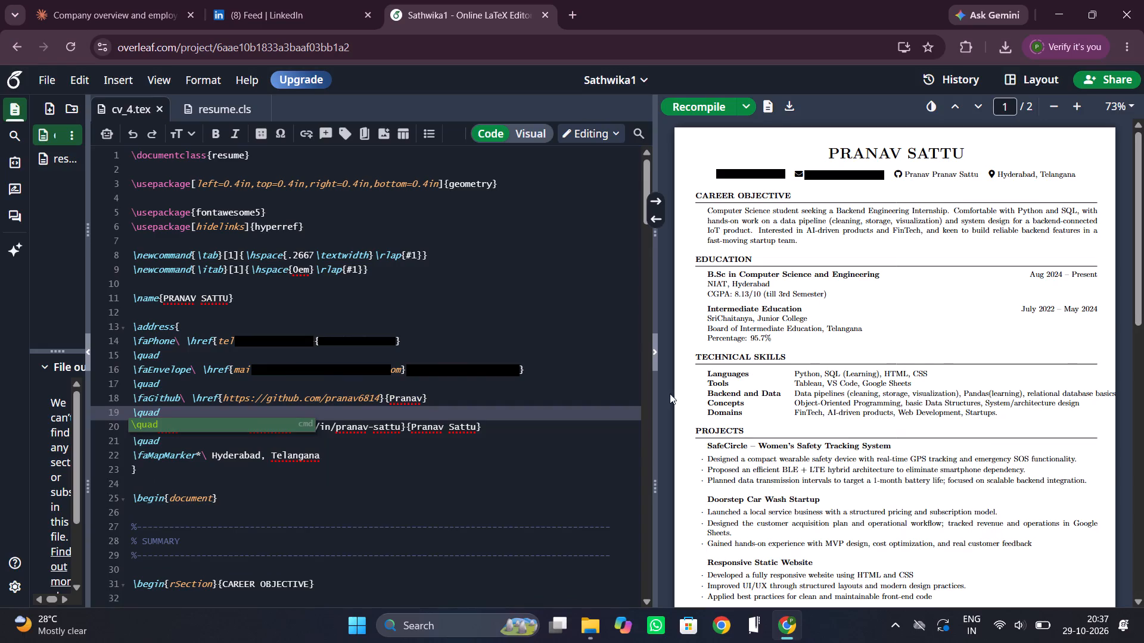
click(534, 413)
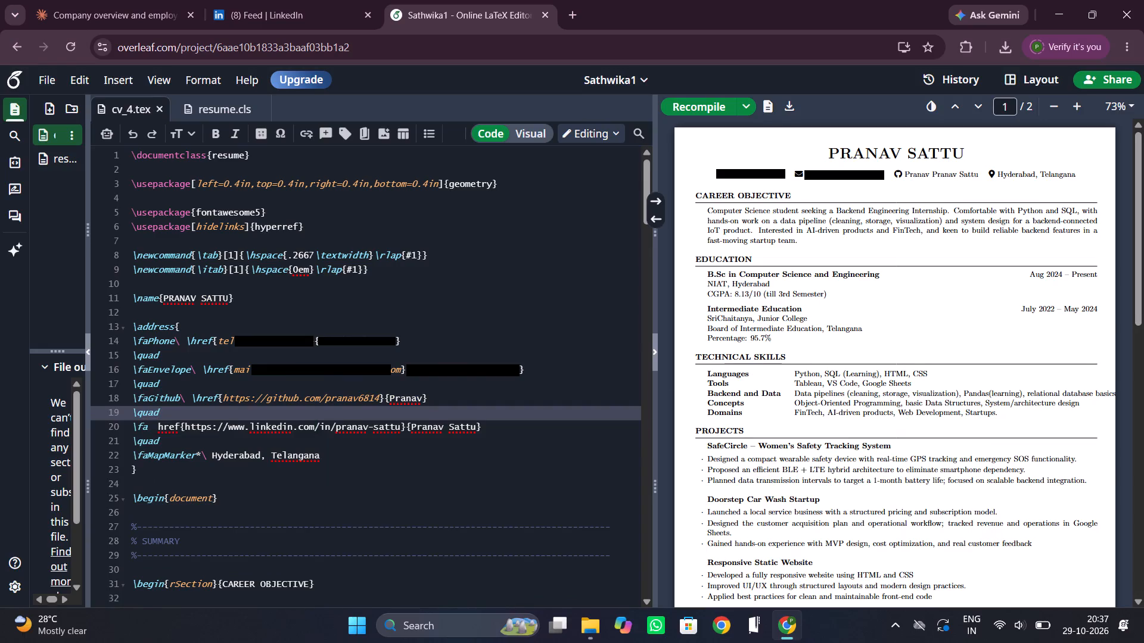
click(154, 430)
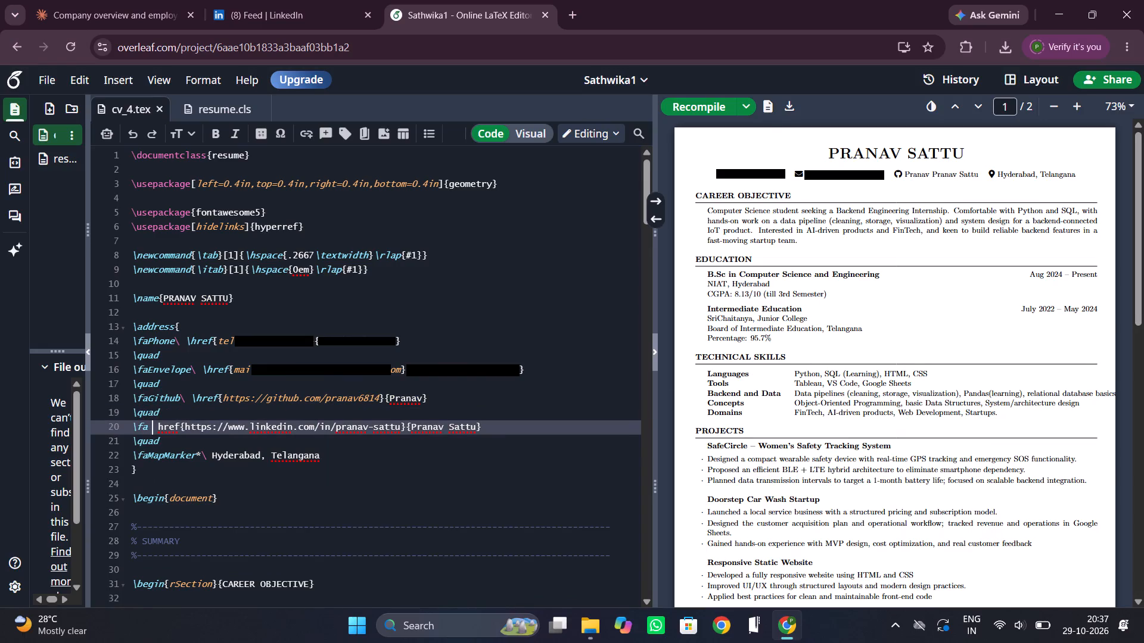
drag(168, 410, 158, 409)
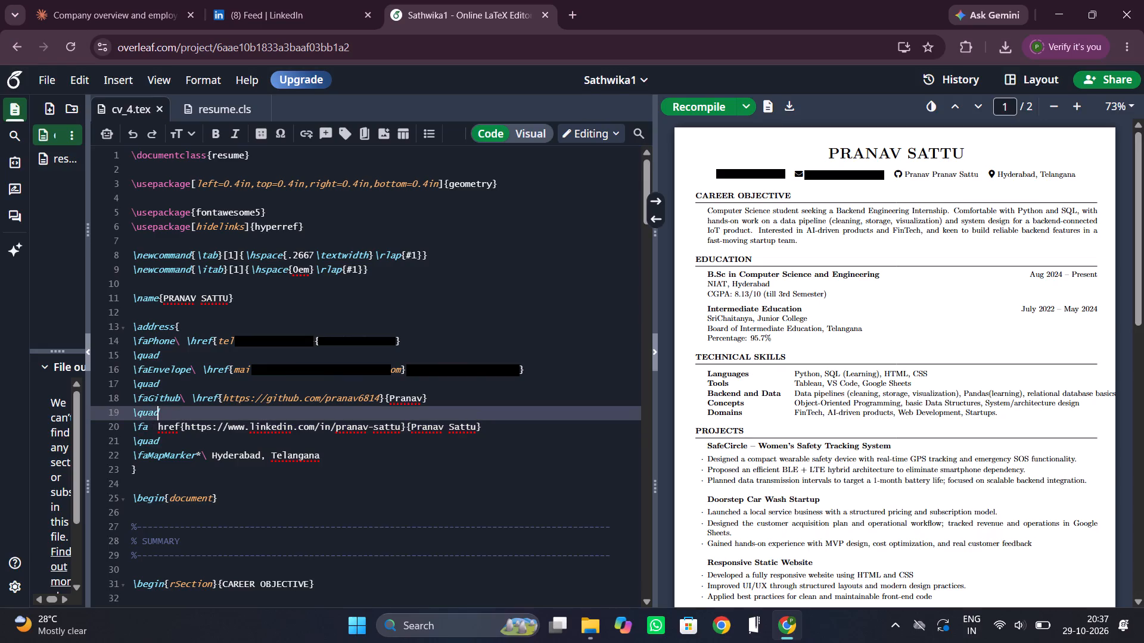
drag(158, 409, 135, 401)
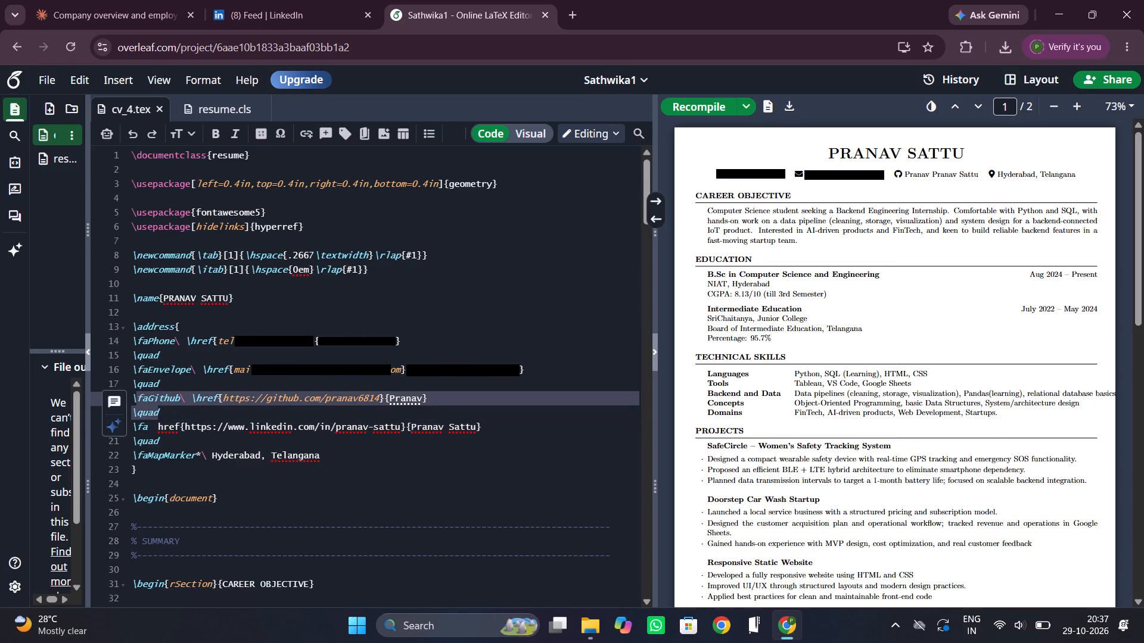
click(181, 419)
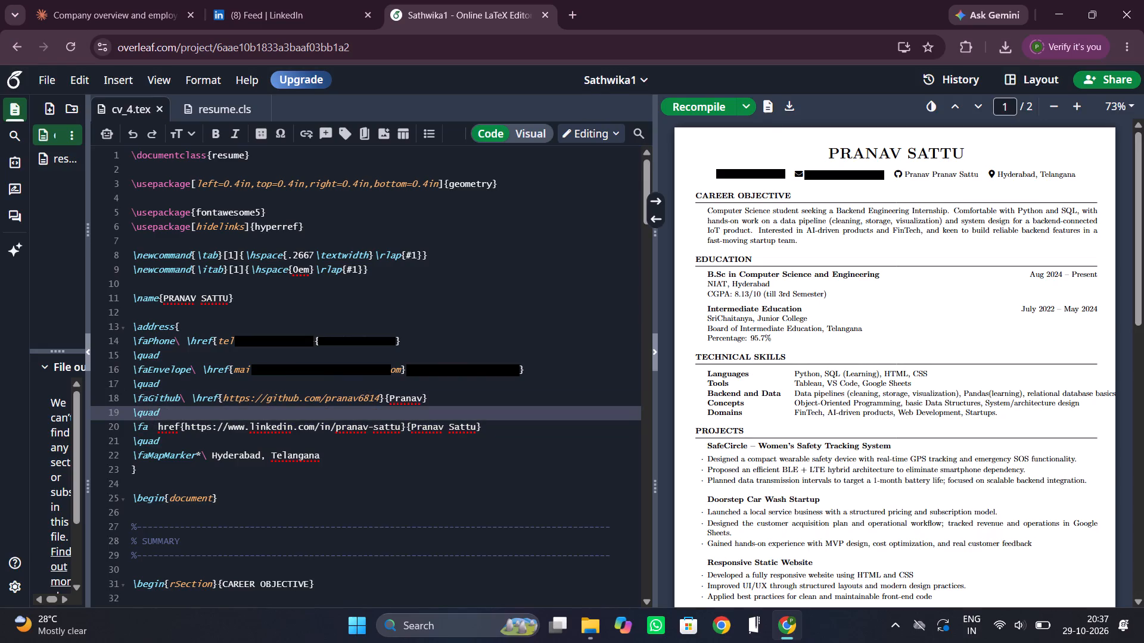
drag(165, 416, 131, 399)
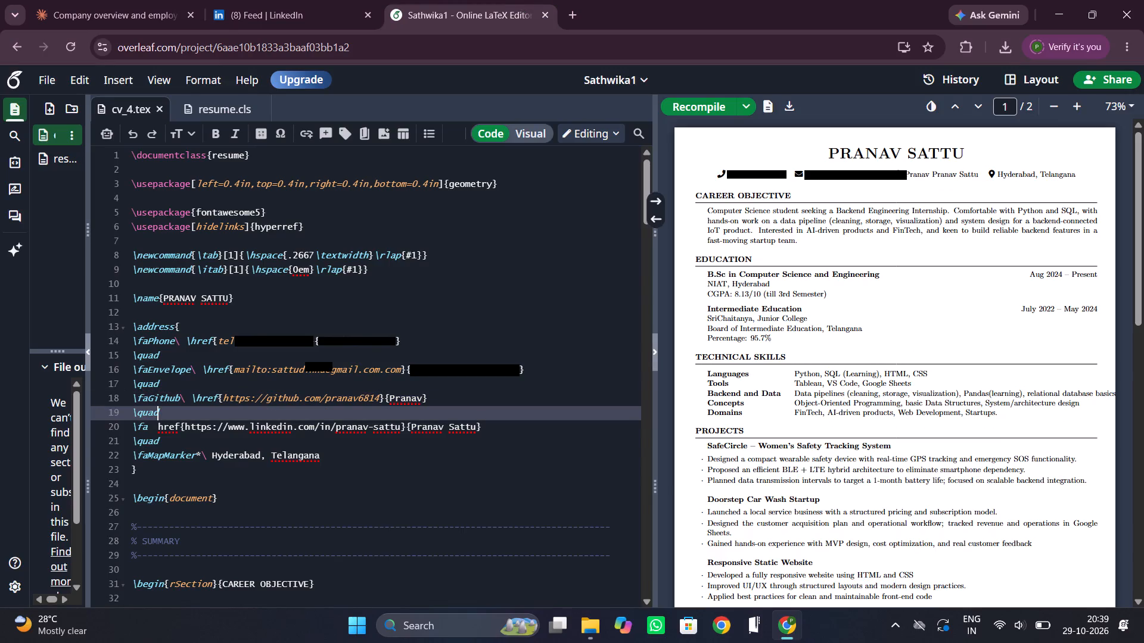
click(163, 441)
key(Return)
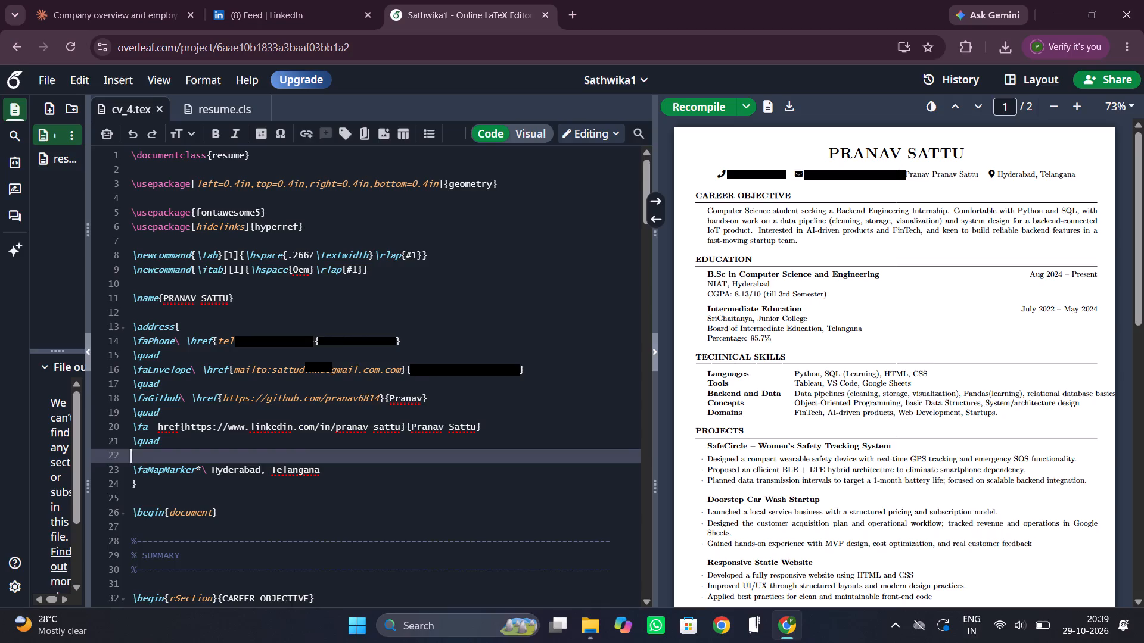
key(ctrl+v)
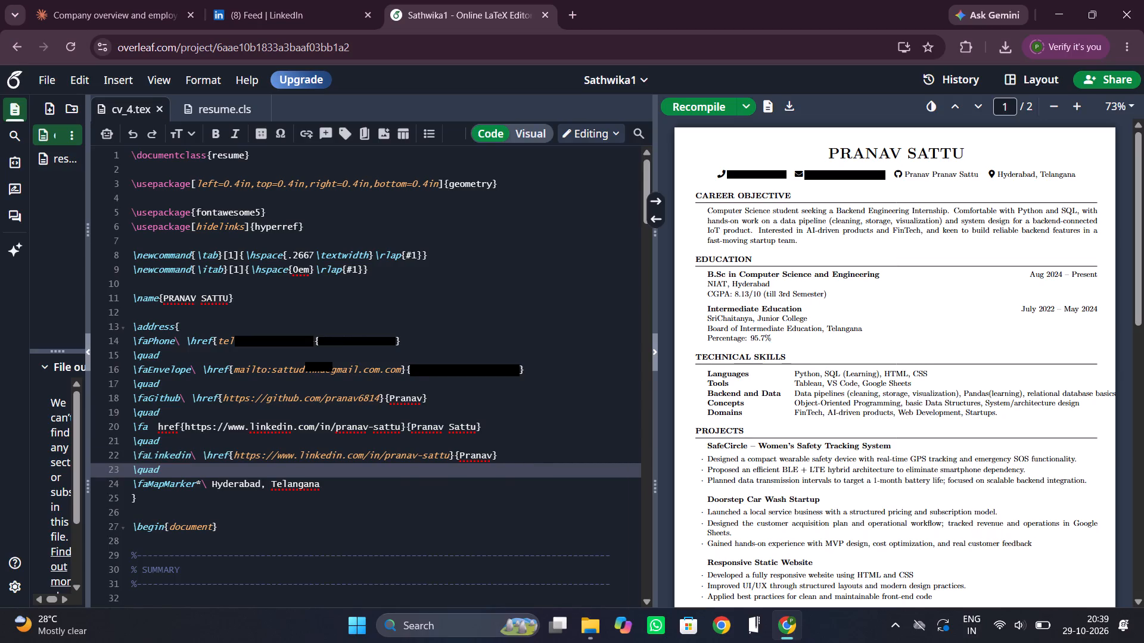
Delete the old \fa href LinkedIn line and the \quad below it from the address block.
drag(170, 441, 134, 428)
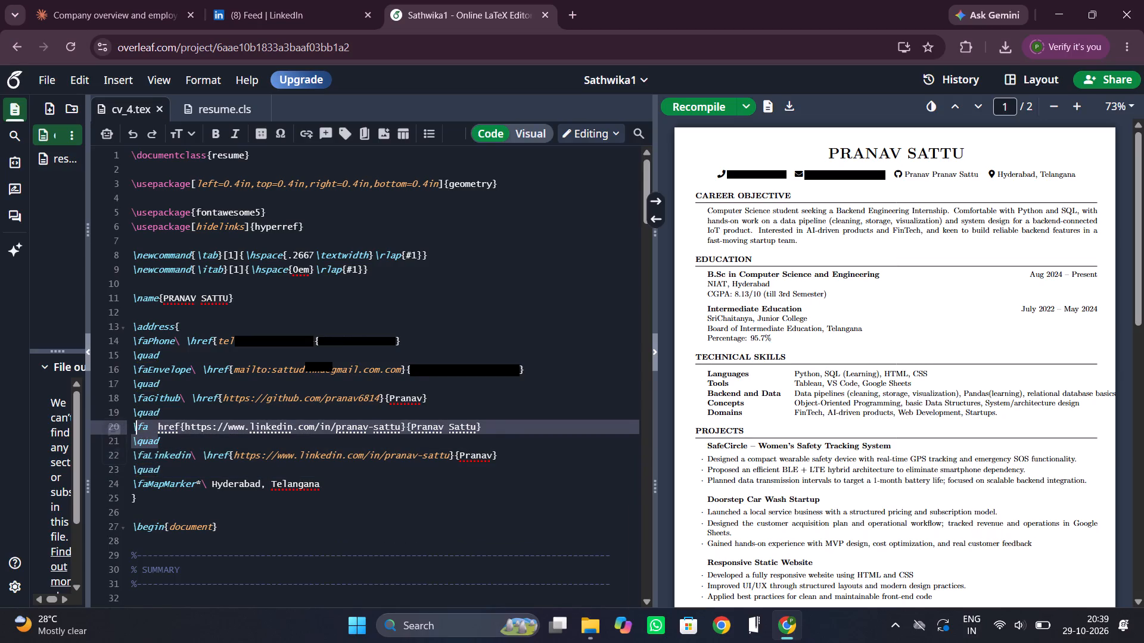
key(BackSpace)
key(BackSpace)
key(BackSpace)
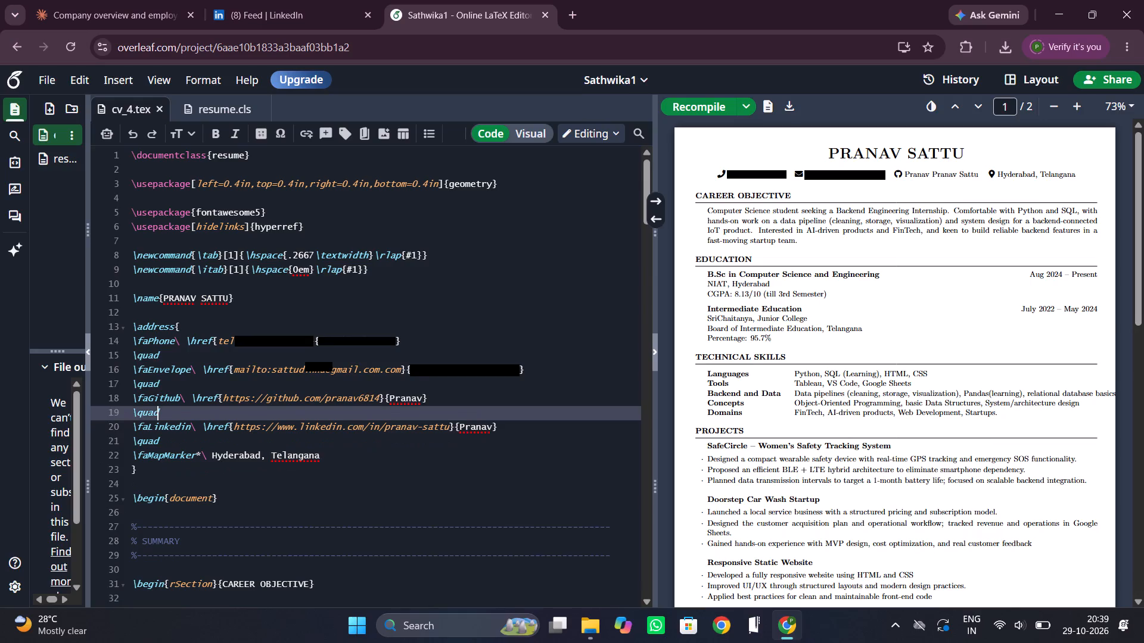
Add the surname after the first name in the \faLinkedin link text, and save to recompile the CV.
click(490, 428)
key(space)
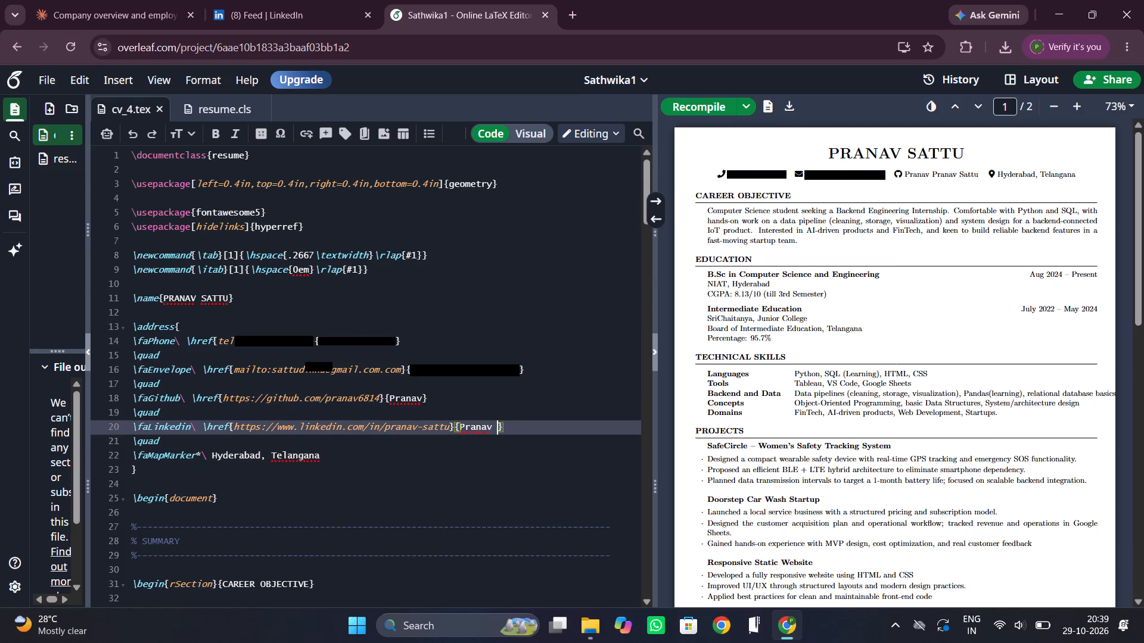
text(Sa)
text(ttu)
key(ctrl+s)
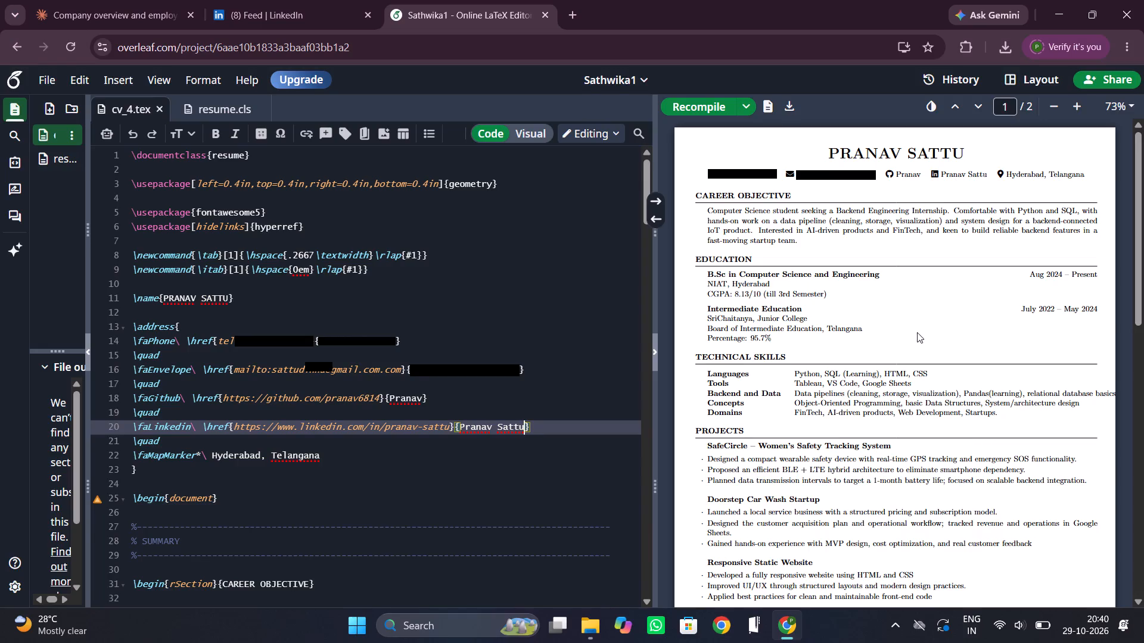
Rename the Overleaf project as PRANAV.
click(636, 79)
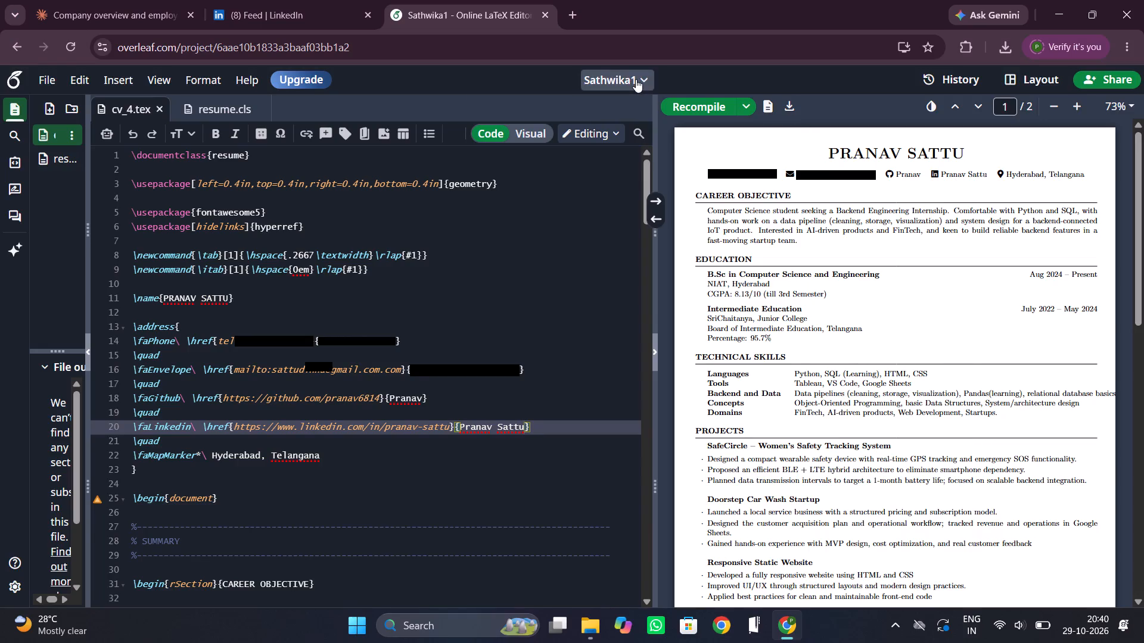
click(543, 310)
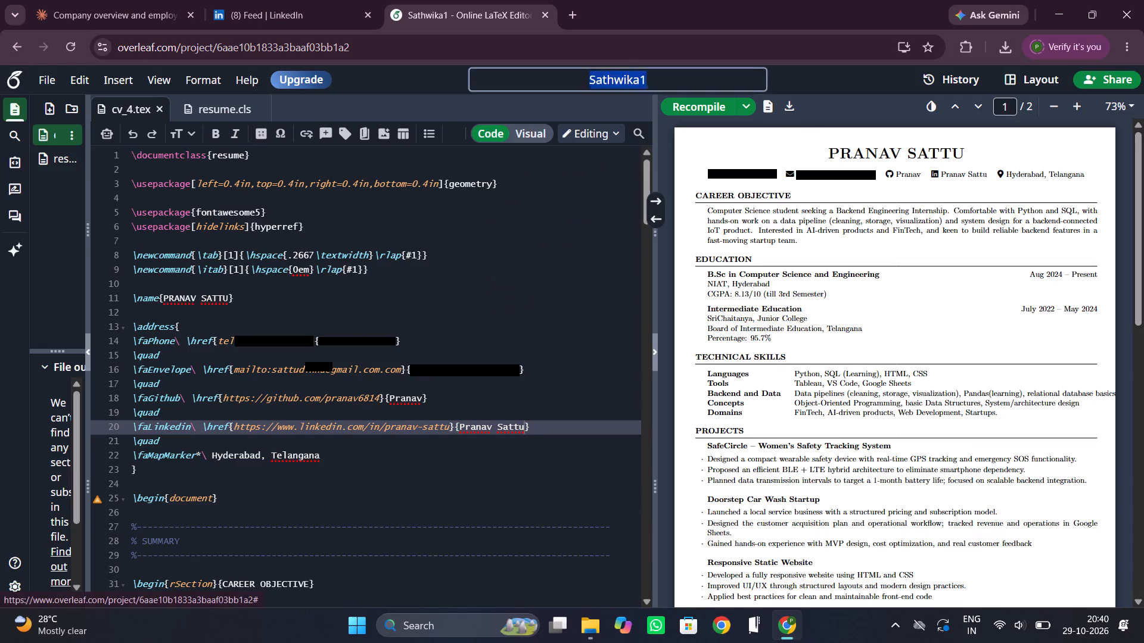
key(BackSpace)
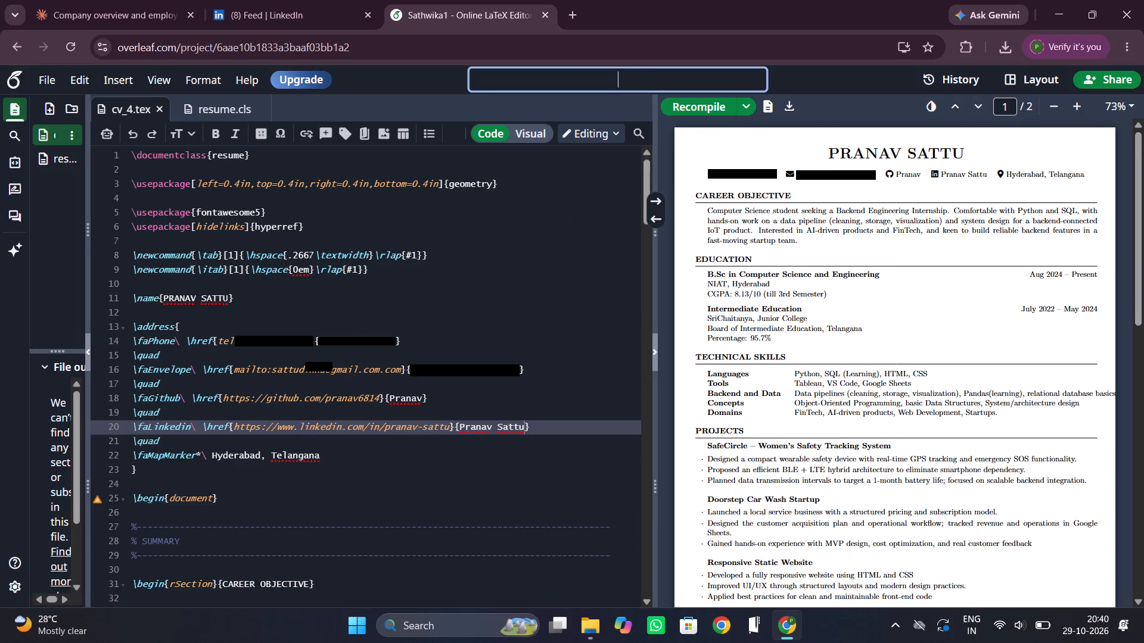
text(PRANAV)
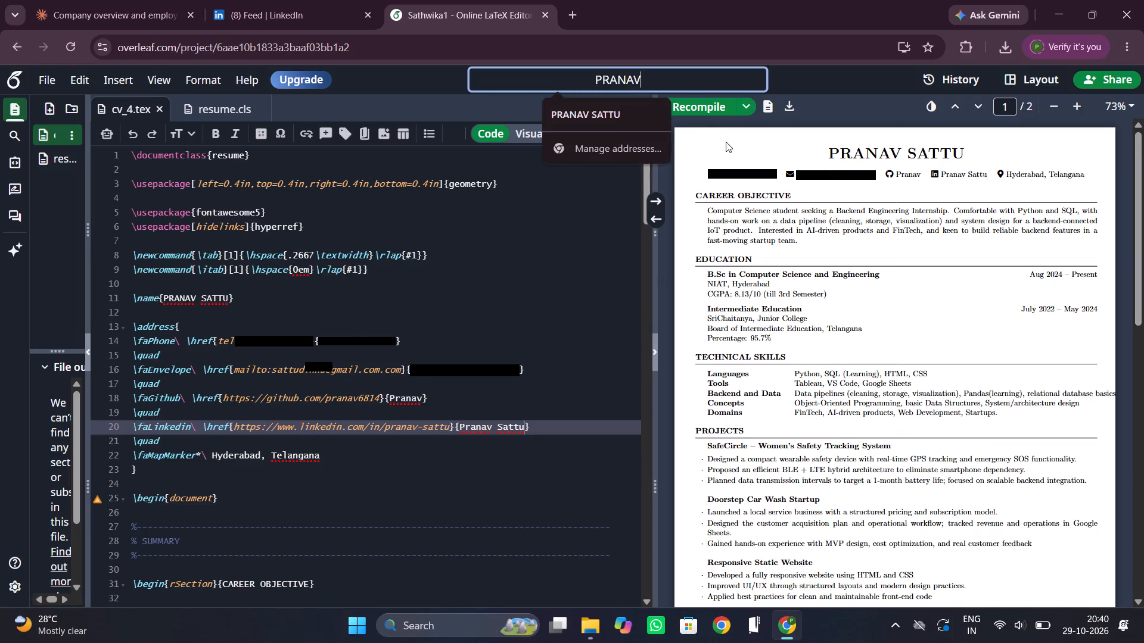
click(786, 198)
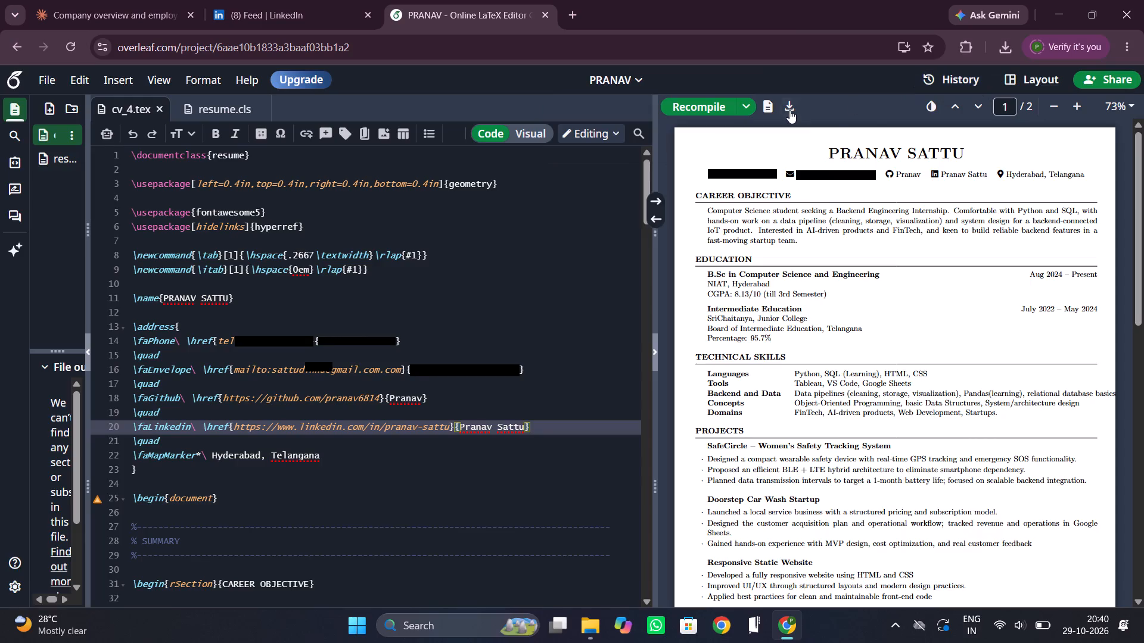
Download the compiled CV as a PDF and close the Acrobat window that opens with it.
click(789, 110)
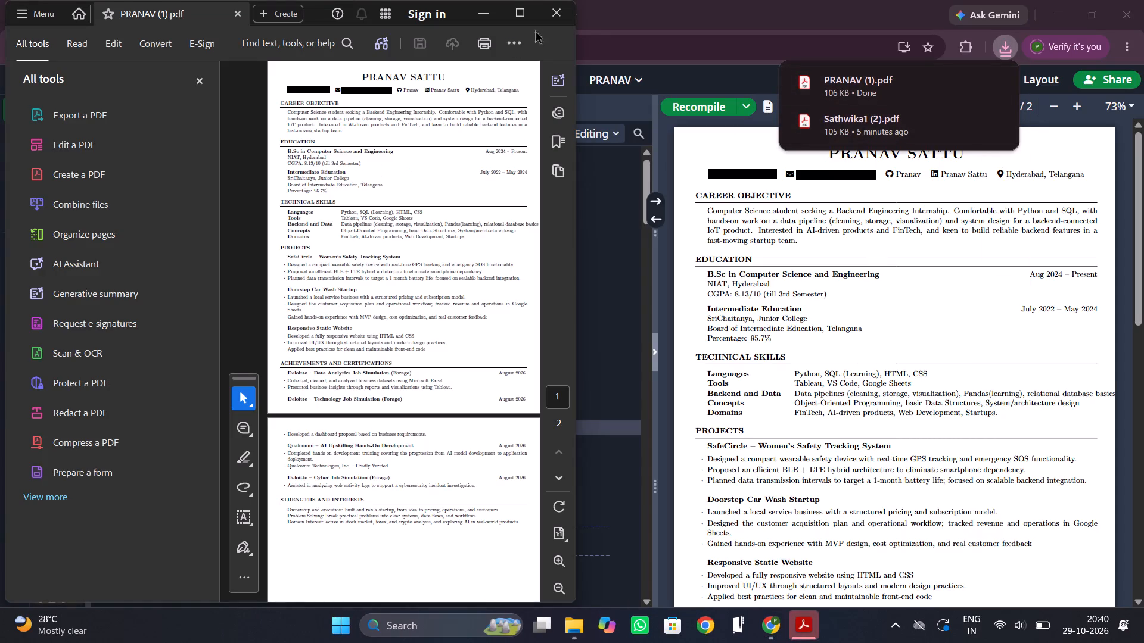
click(566, 20)
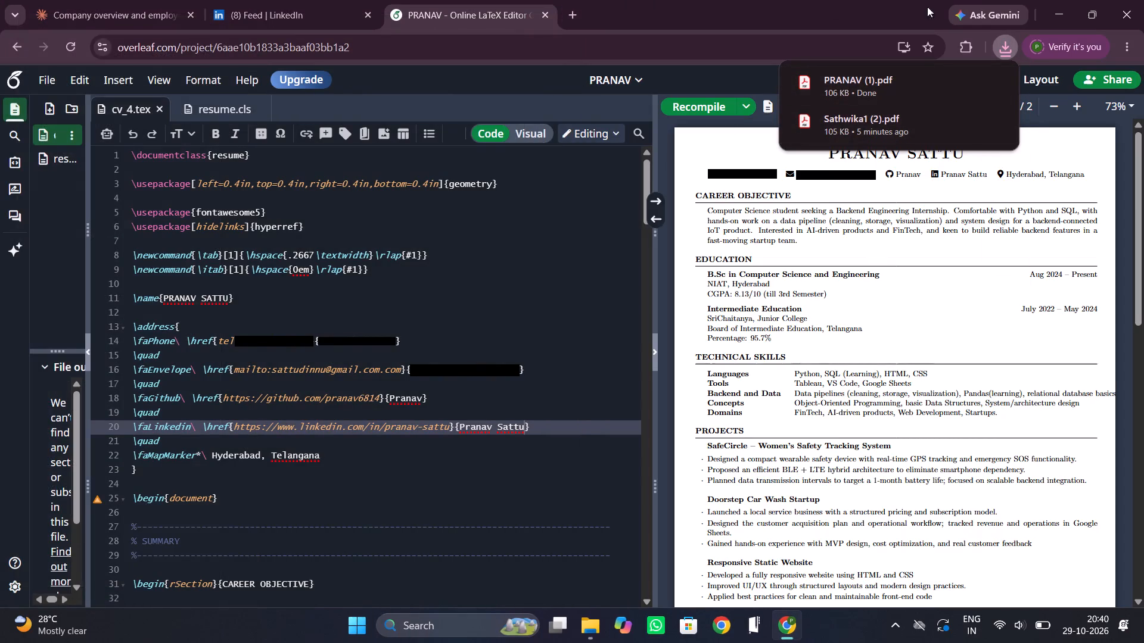
Close the Overleaf project's browser tab.
click(551, 12)
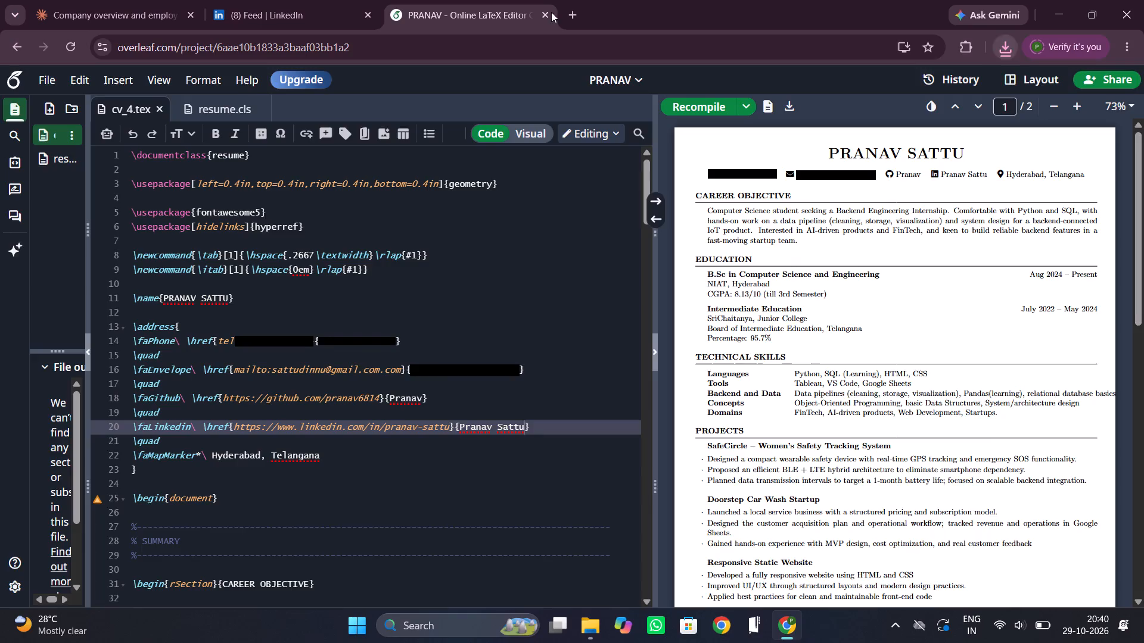
click(548, 14)
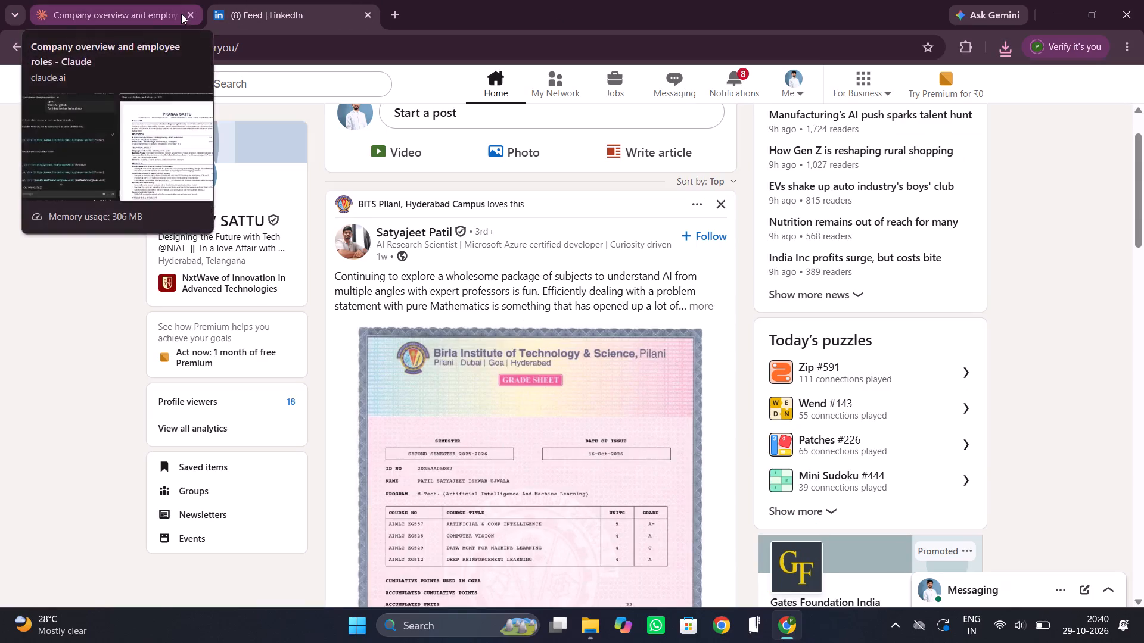
Switch to File Explorer and open the Downloads folder.
click(589, 620)
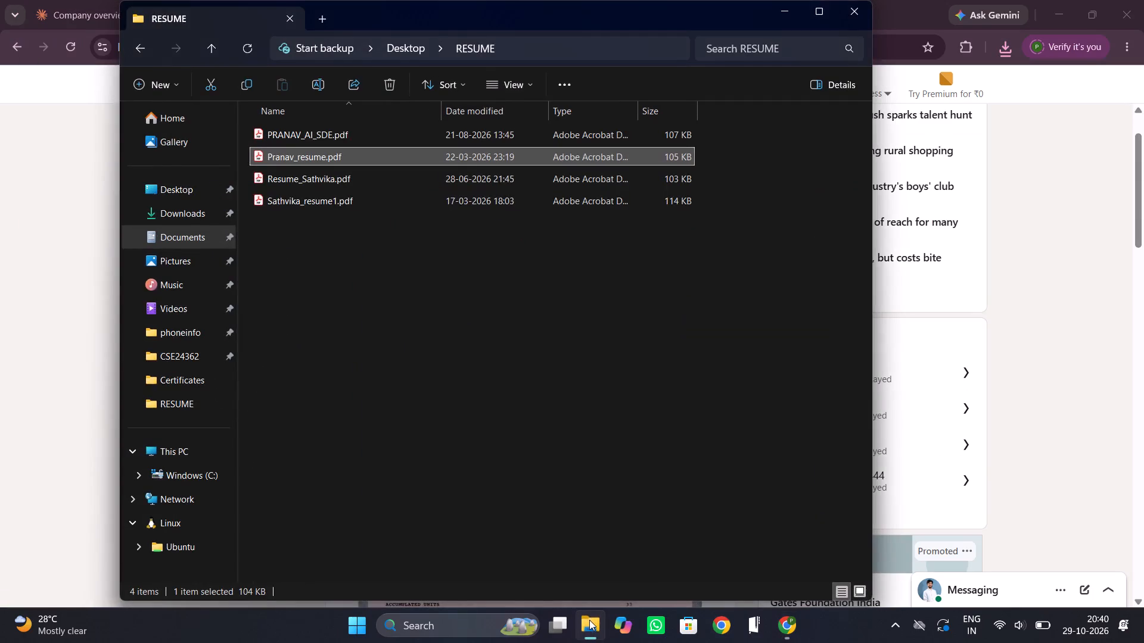
click(195, 217)
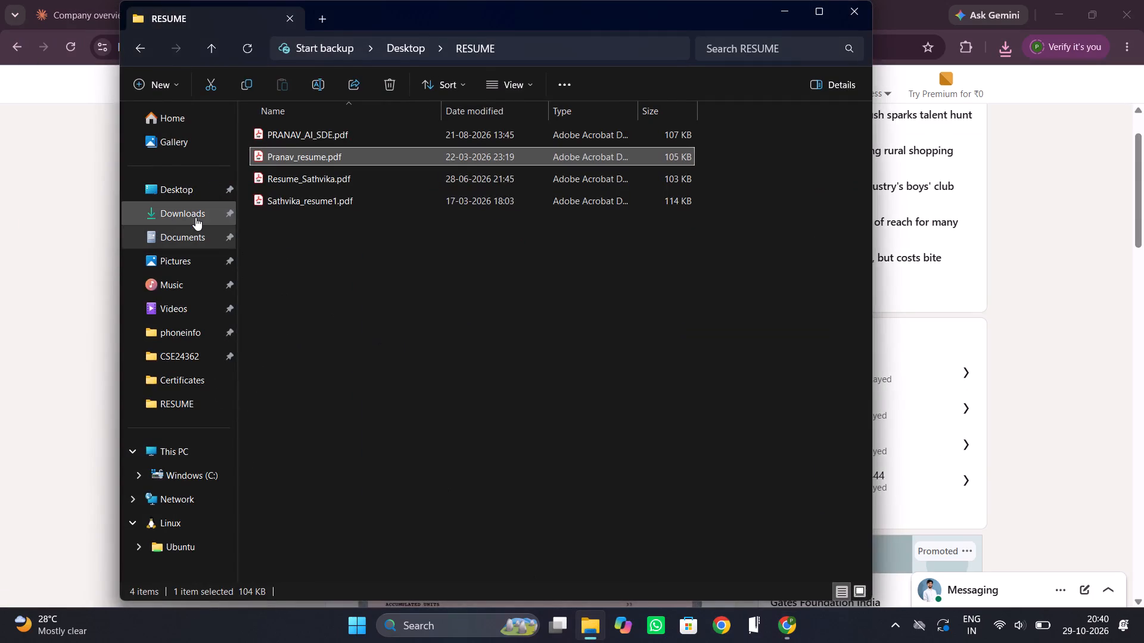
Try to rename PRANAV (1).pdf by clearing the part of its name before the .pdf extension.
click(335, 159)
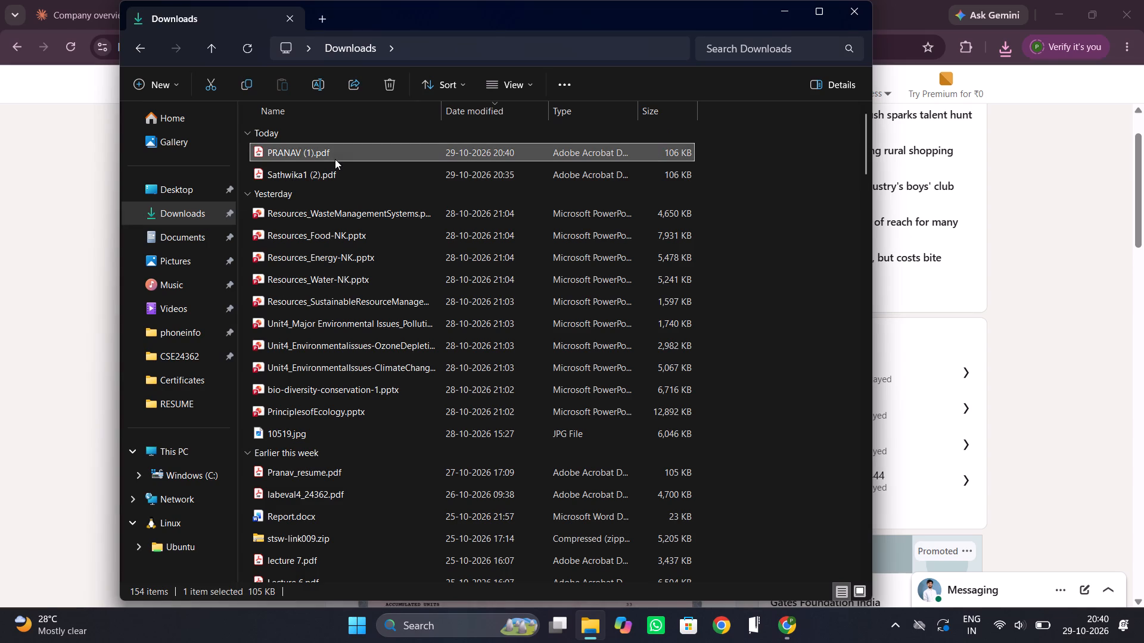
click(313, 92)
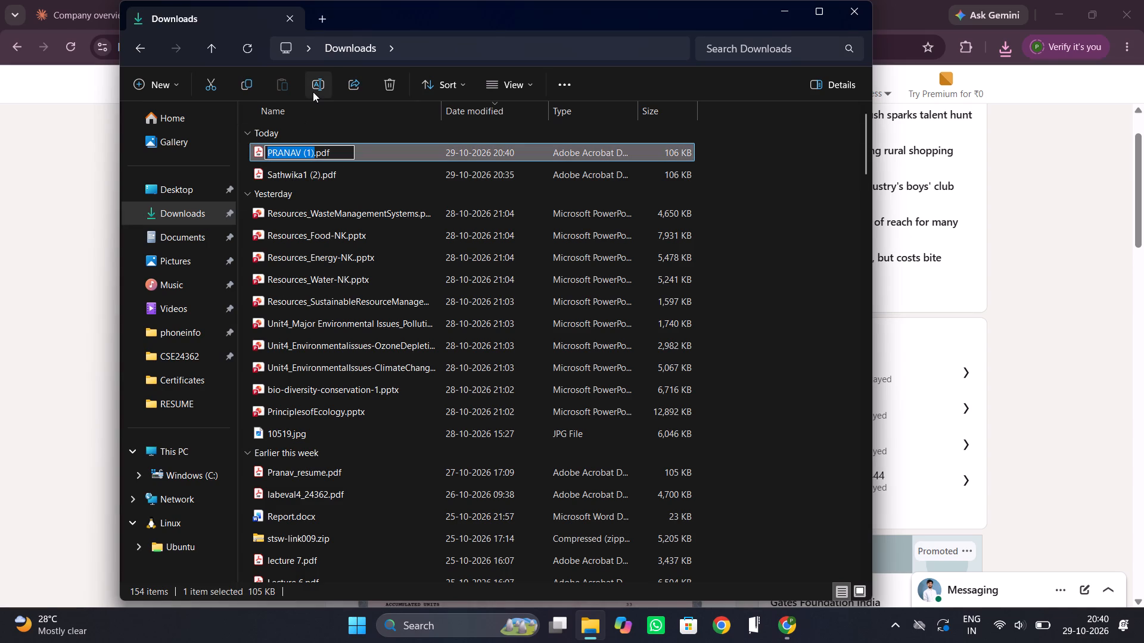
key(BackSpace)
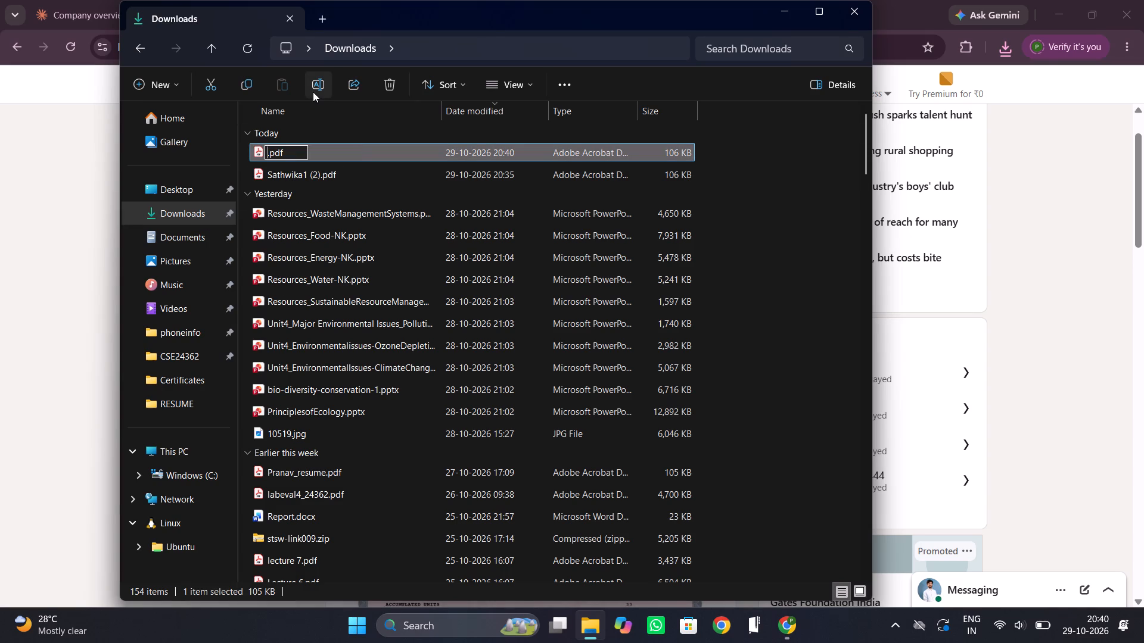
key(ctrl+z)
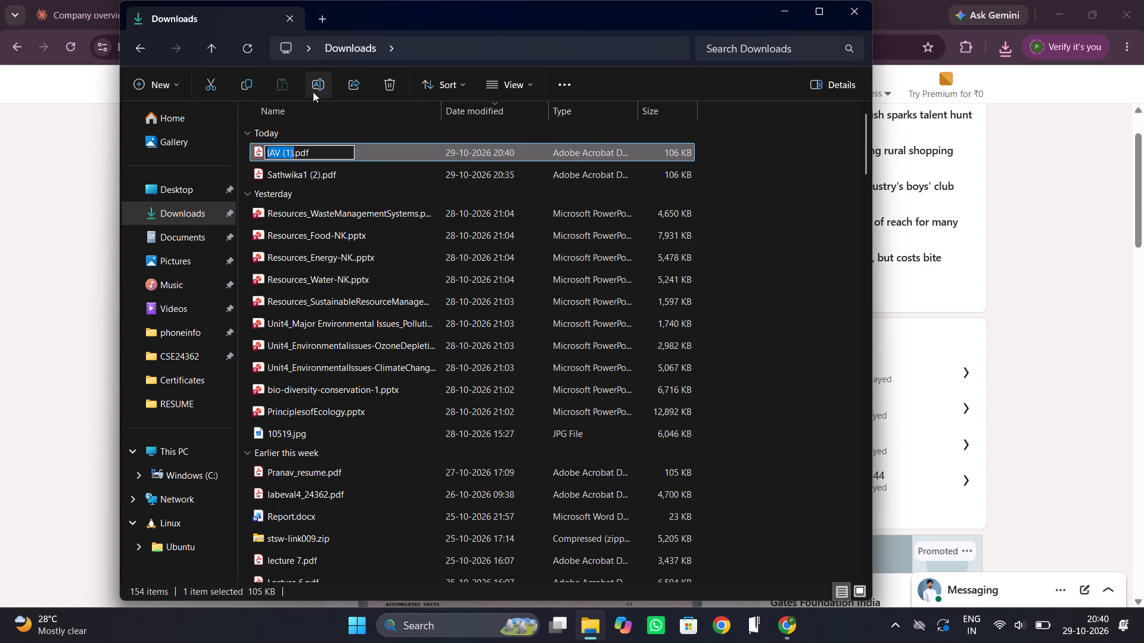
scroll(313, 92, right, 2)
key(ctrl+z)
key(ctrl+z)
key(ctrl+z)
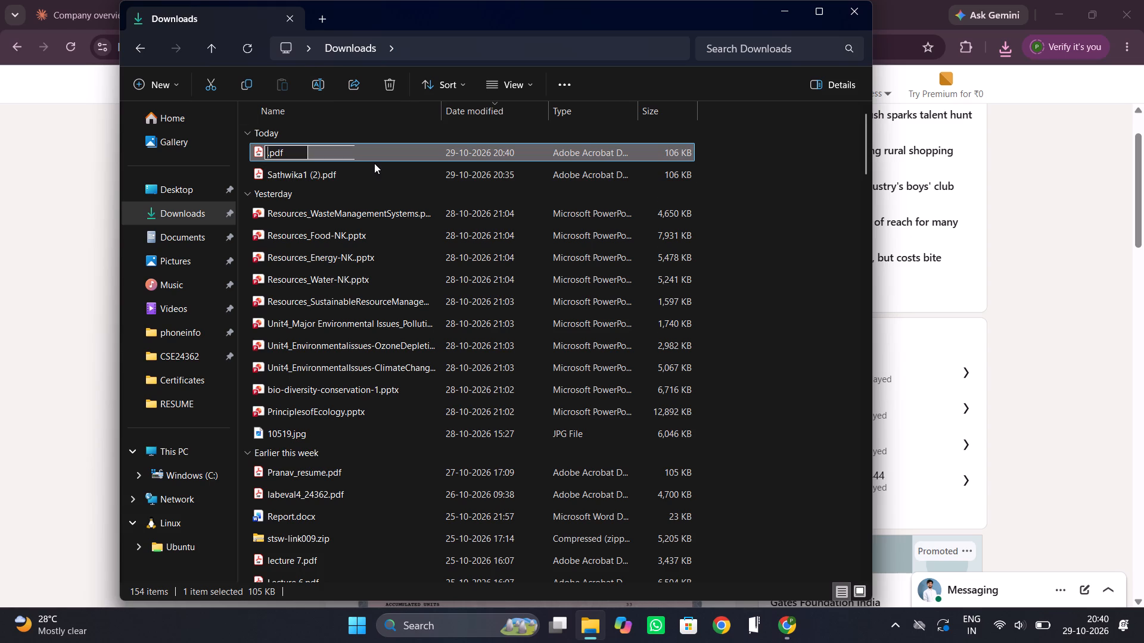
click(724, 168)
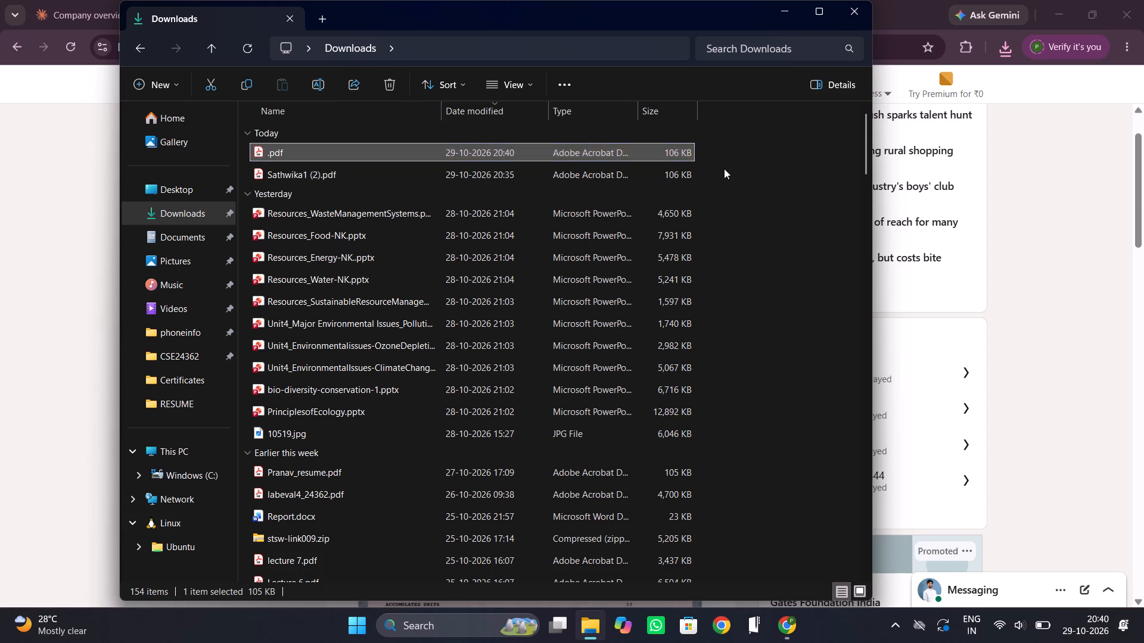
Rename the newly downloaded CV PDF with the owner's first name and surname in capitals, joined by an underscore, keeping the .pdf extension.
click(279, 152)
click(327, 86)
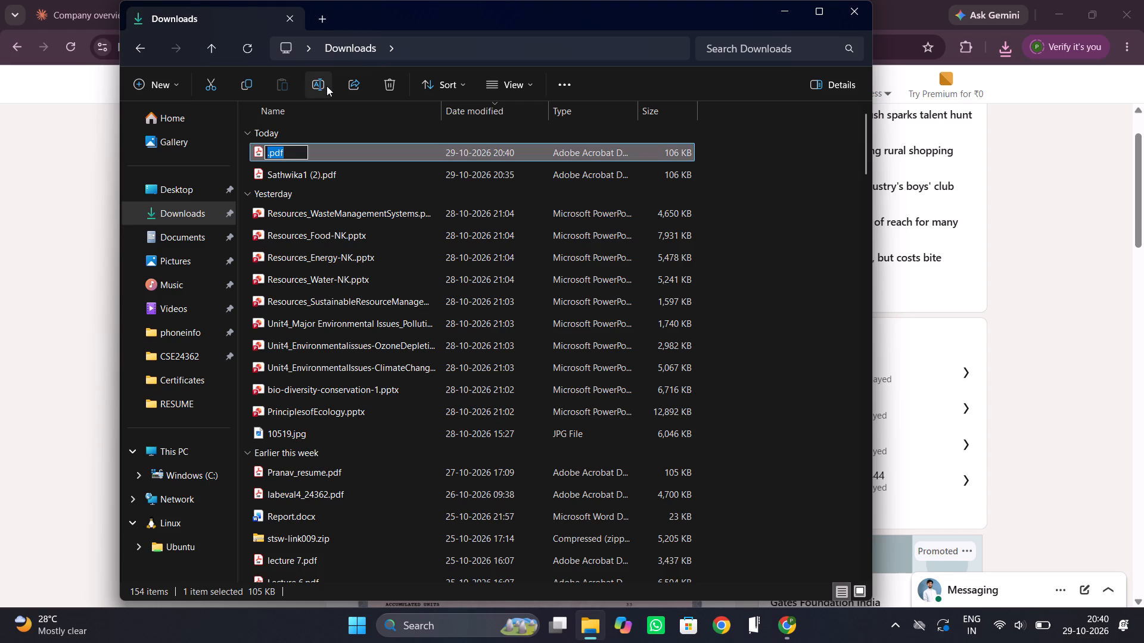
key(Left)
key(Left)
key(Left)
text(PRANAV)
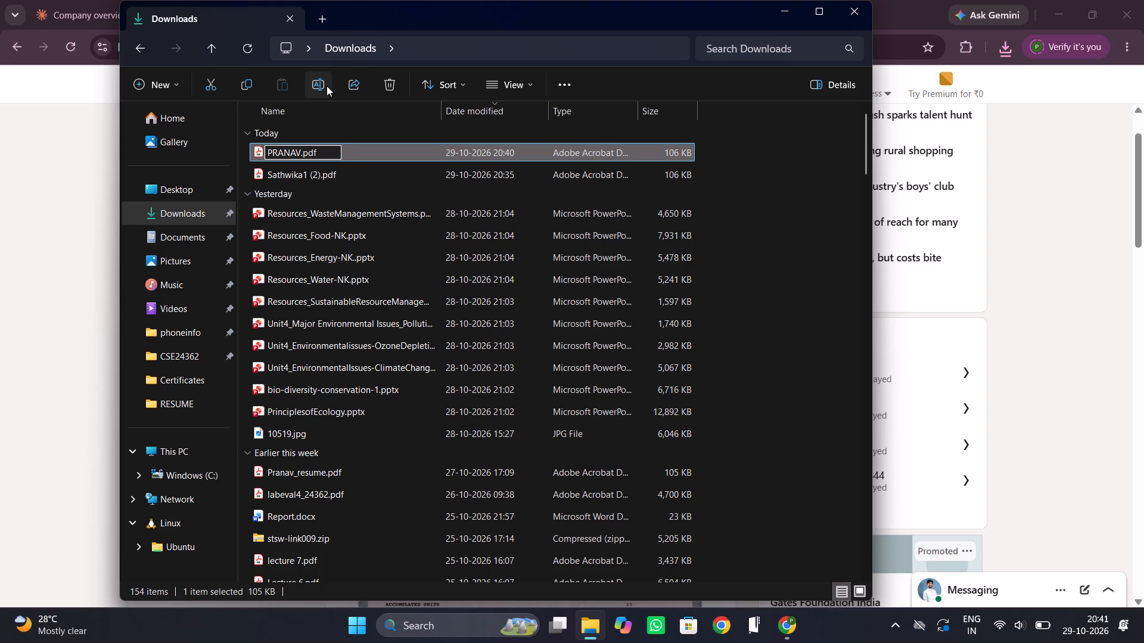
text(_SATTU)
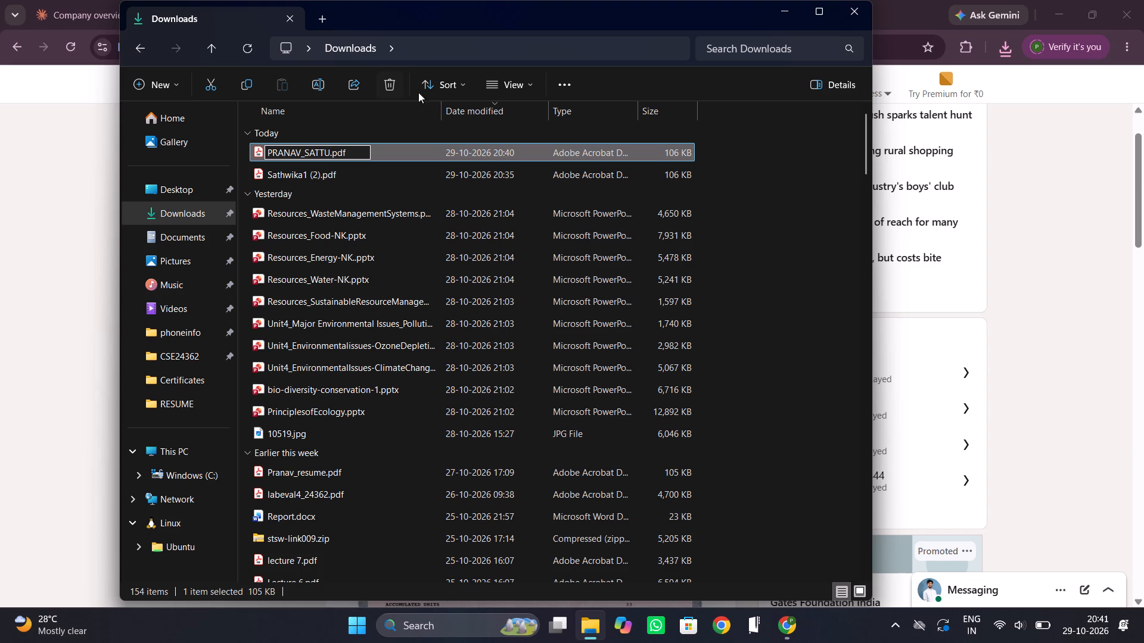
click(738, 152)
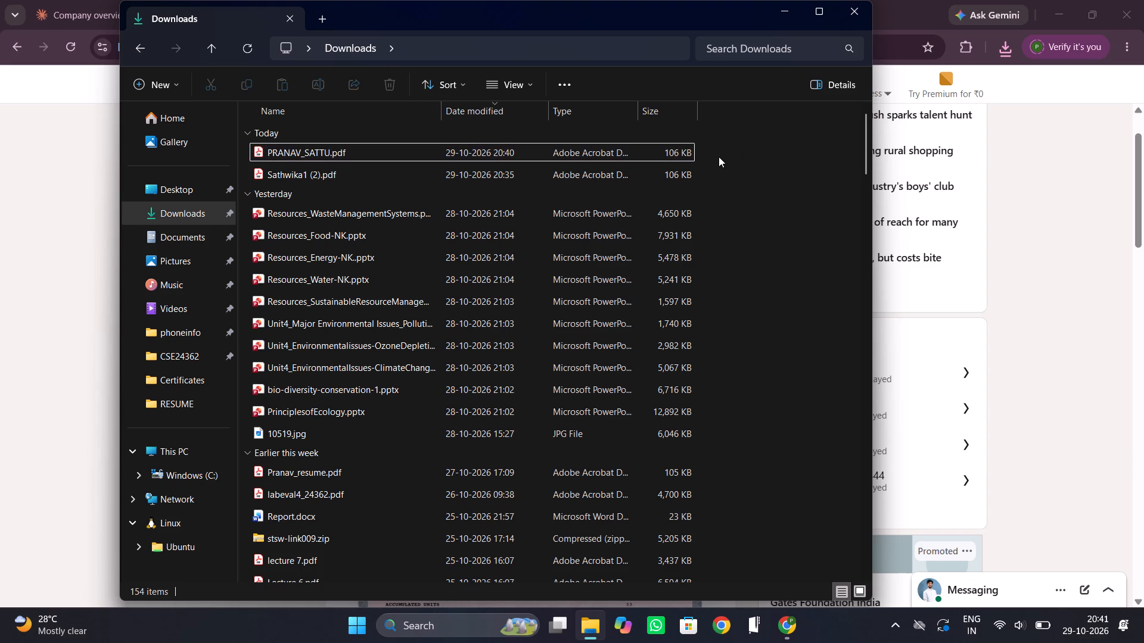
click(718, 156)
Close File Explorer and open the NeuroTurbine conversation in LinkedIn messaging.
click(848, 10)
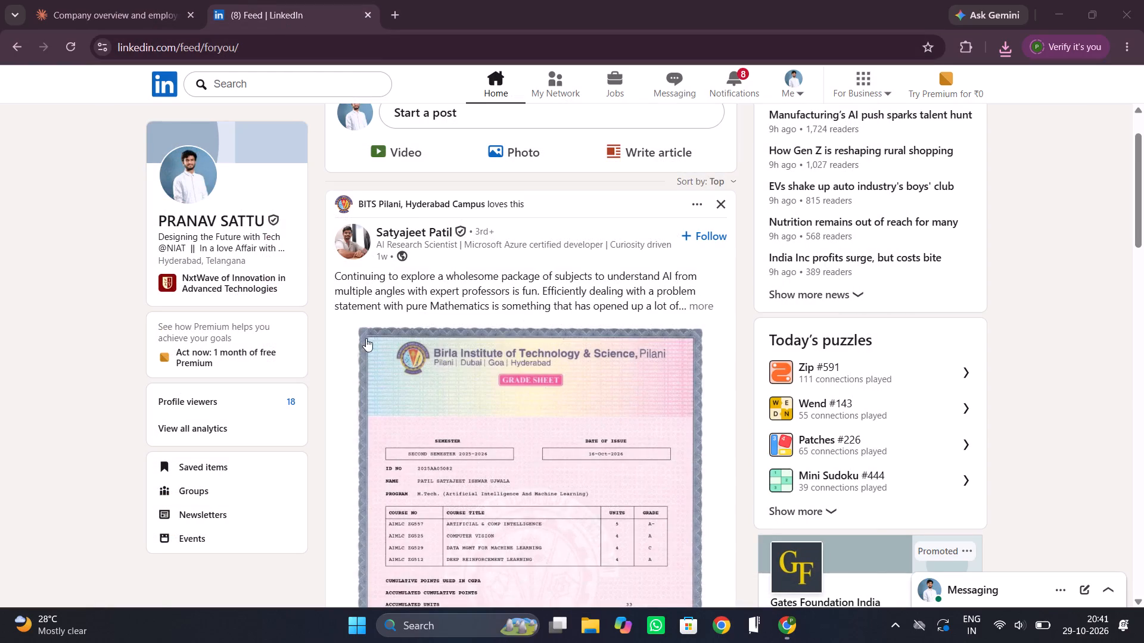
click(1007, 592)
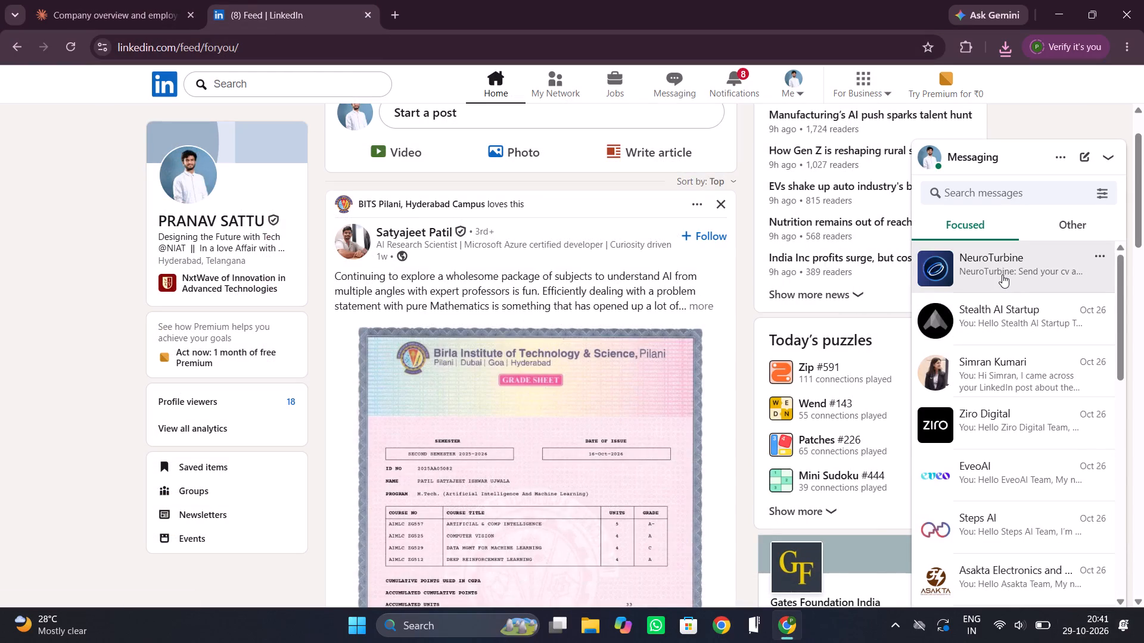
click(1002, 274)
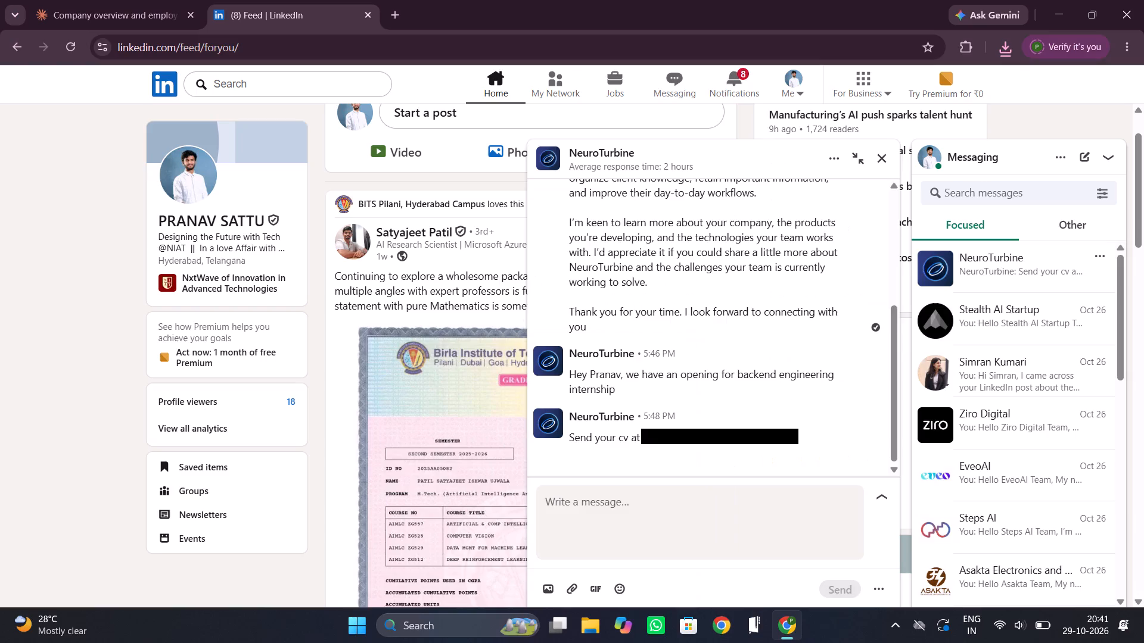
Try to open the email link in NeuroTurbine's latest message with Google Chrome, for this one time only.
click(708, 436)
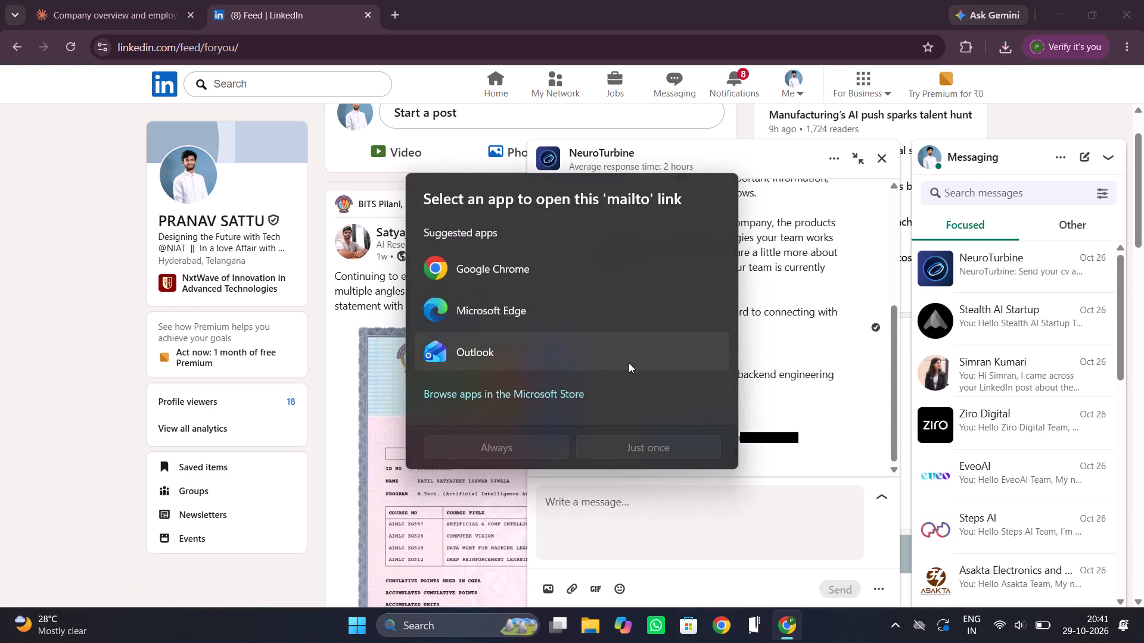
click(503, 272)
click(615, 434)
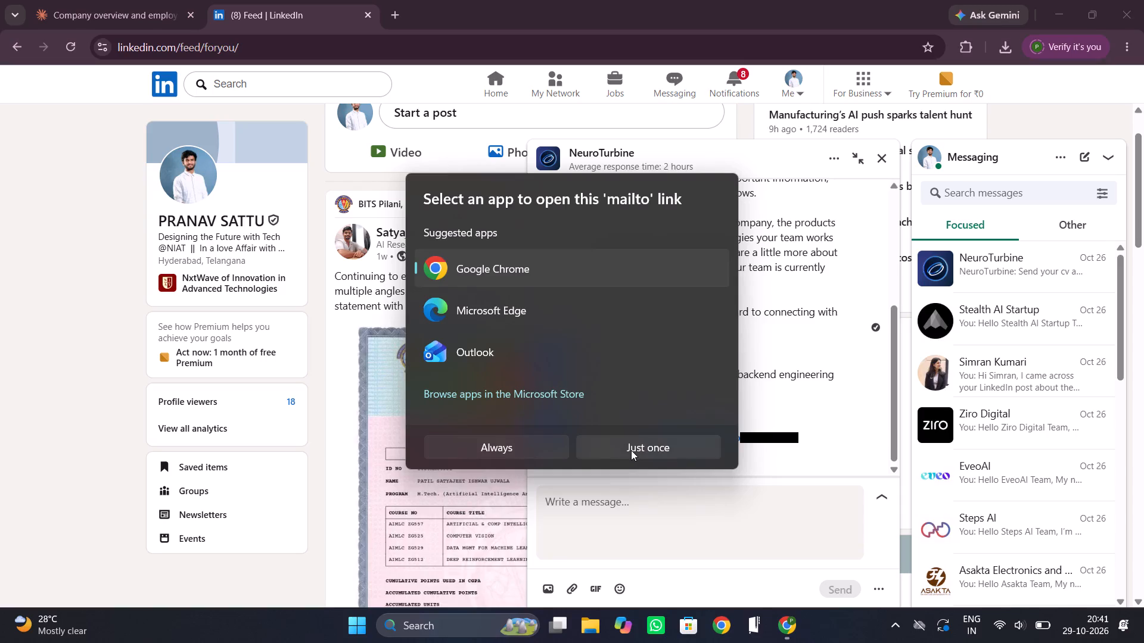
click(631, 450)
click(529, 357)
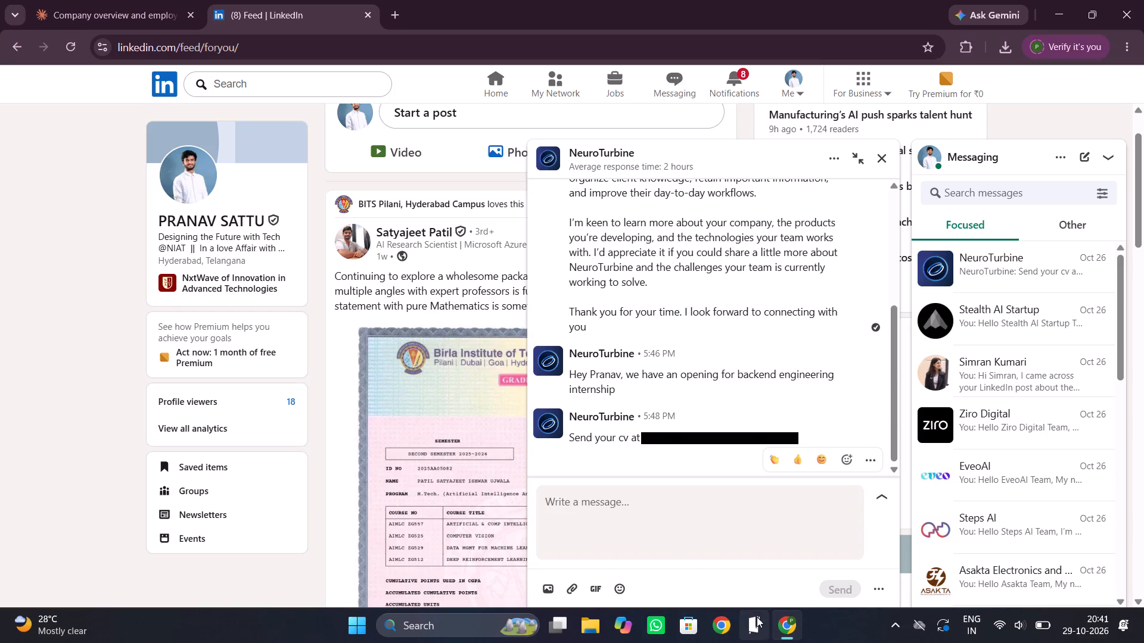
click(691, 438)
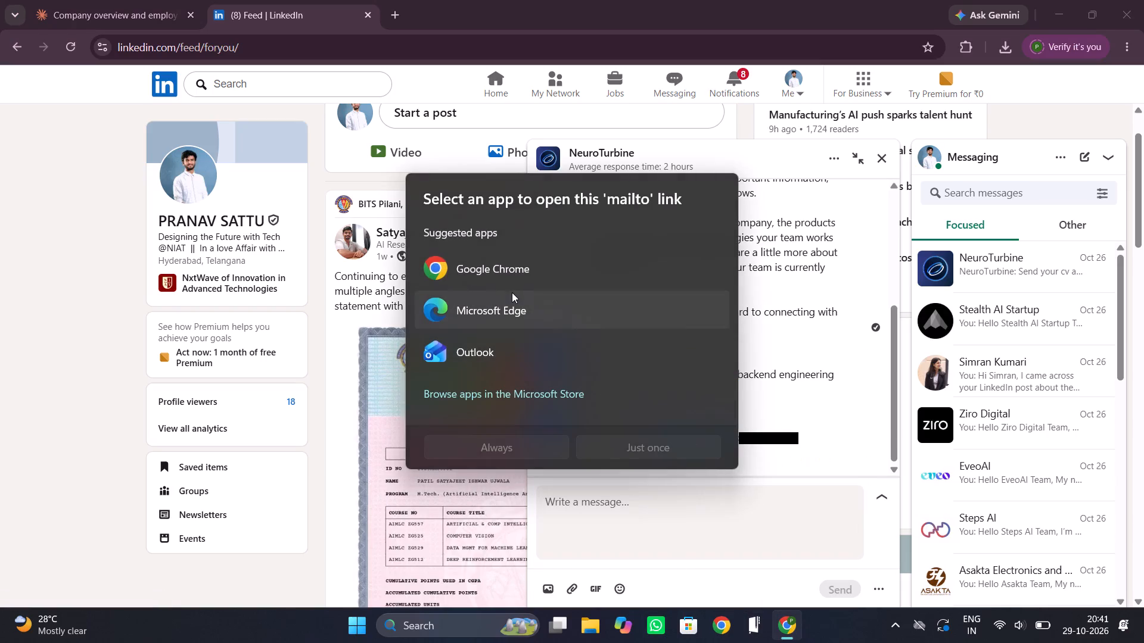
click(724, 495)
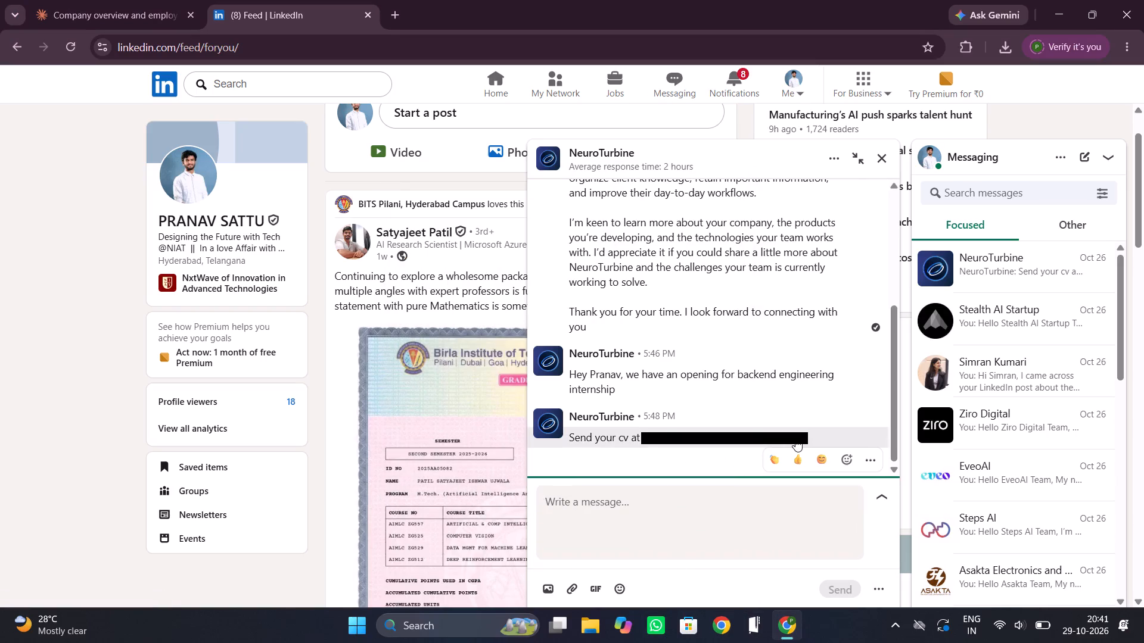
Copy the email address given in NeuroTurbine's message asking for the CV.
right_click(795, 438)
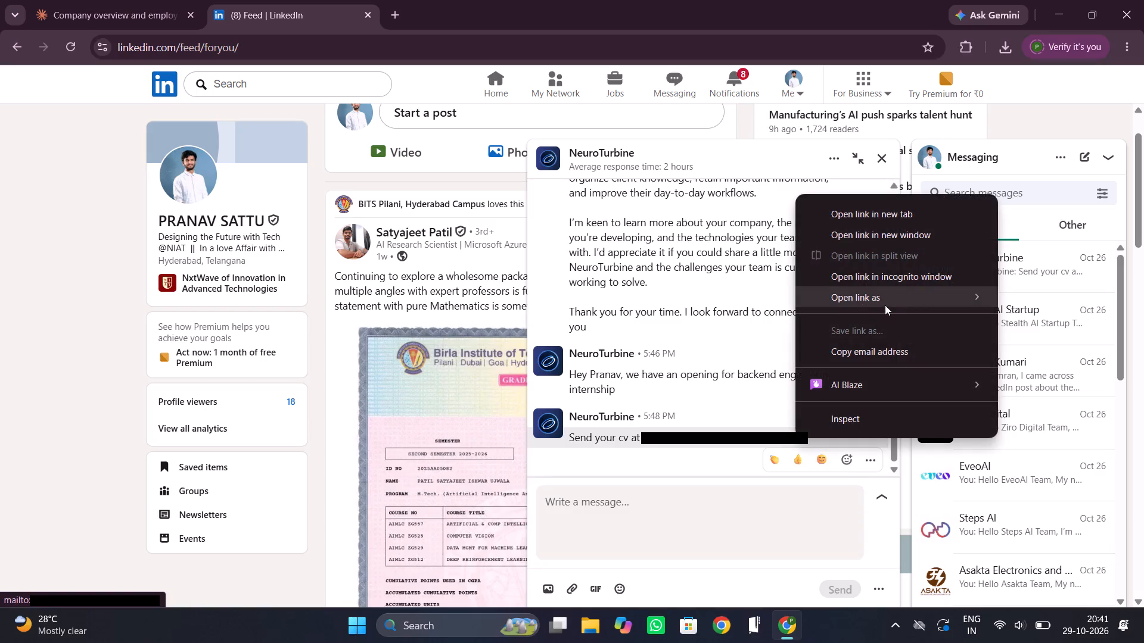